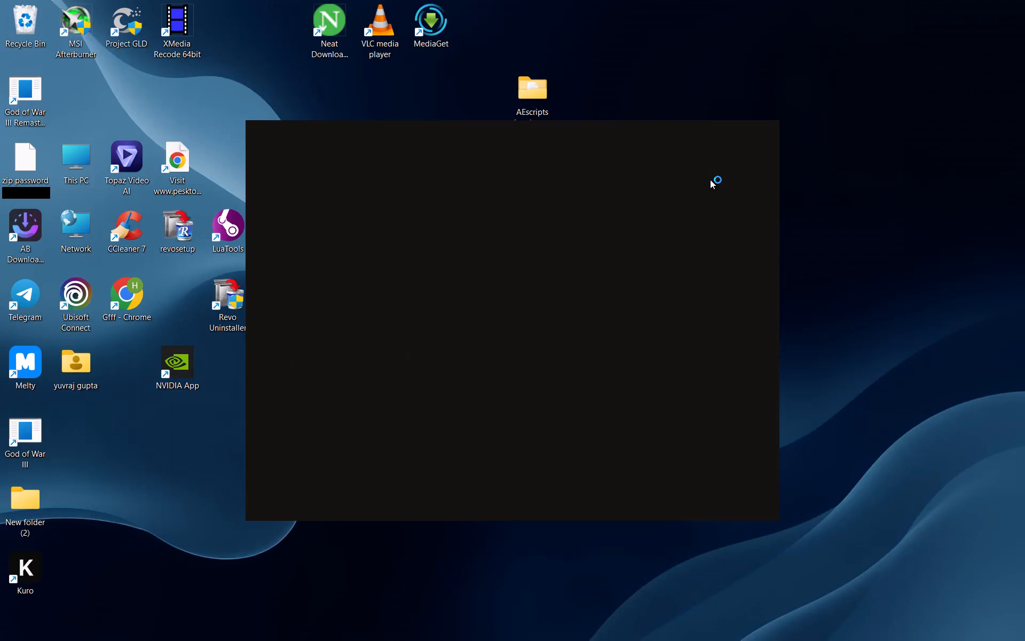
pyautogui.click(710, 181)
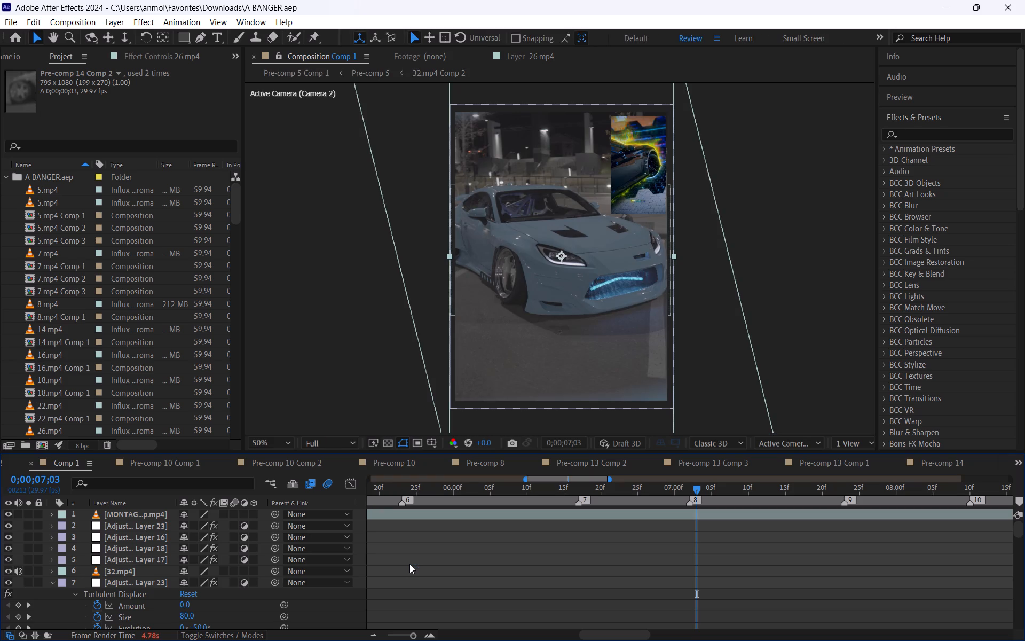
# Inspect the car shot in Comp 1 by scrubbing back from 0;00;07;03 to 0;00;06;29.
pyautogui.press('space')
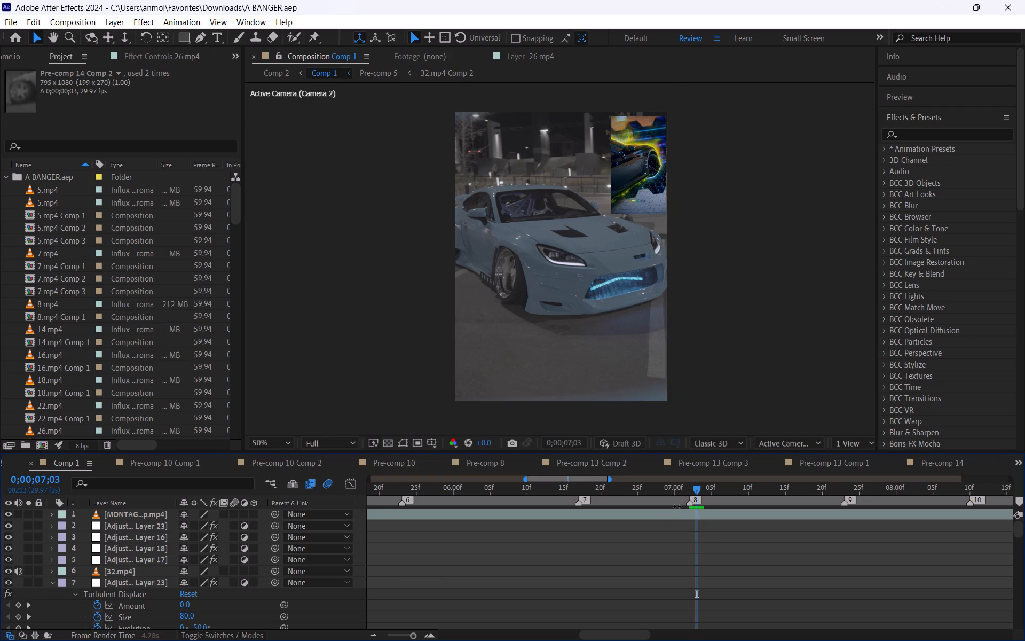
pyautogui.moveTo(693, 494); pyautogui.dragTo(681, 495)
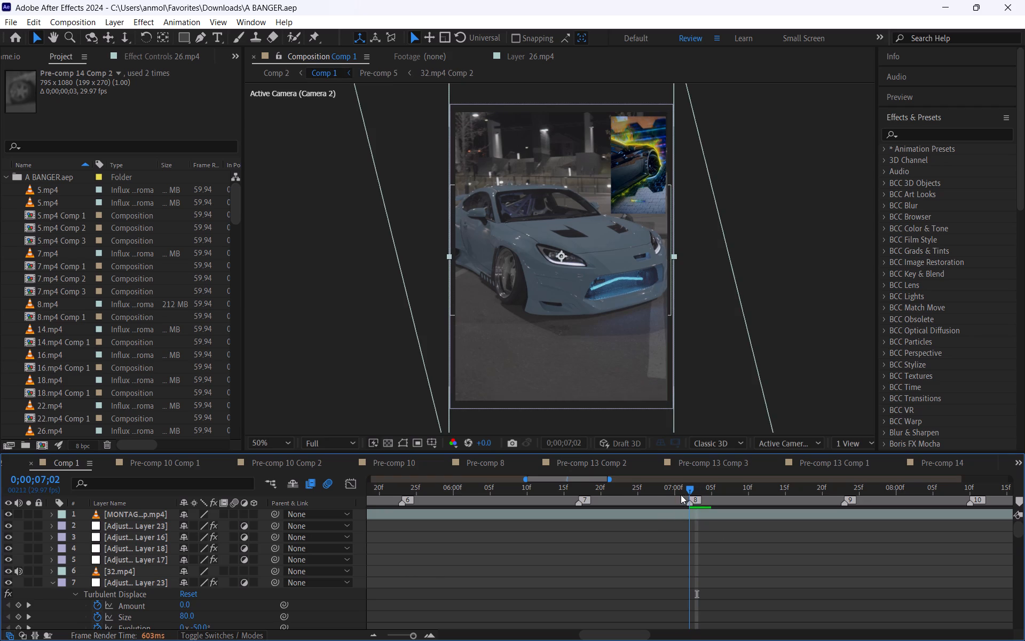
pyautogui.moveTo(681, 495); pyautogui.dragTo(665, 496)
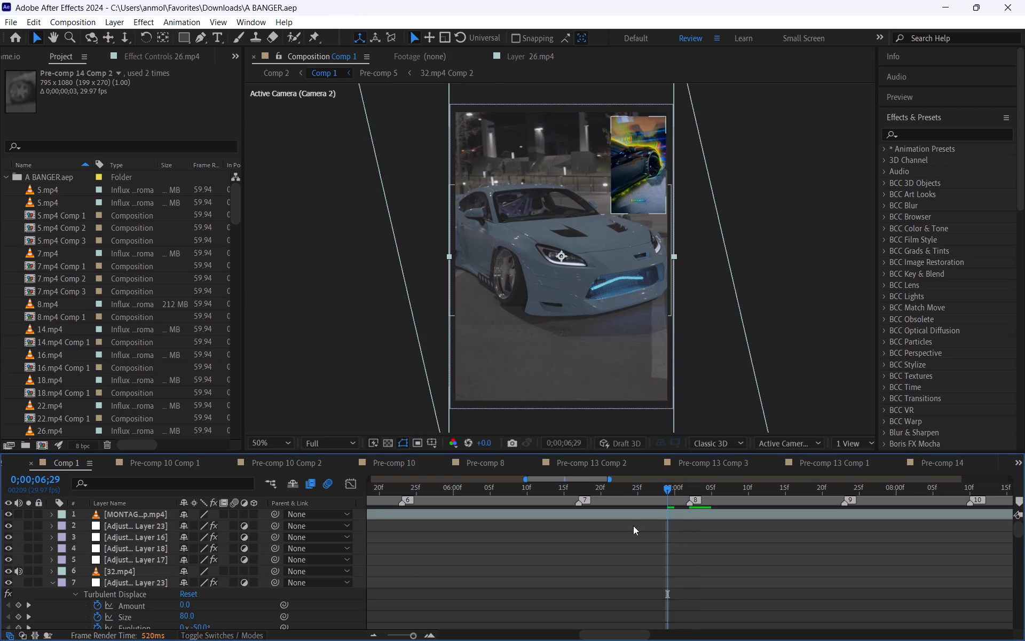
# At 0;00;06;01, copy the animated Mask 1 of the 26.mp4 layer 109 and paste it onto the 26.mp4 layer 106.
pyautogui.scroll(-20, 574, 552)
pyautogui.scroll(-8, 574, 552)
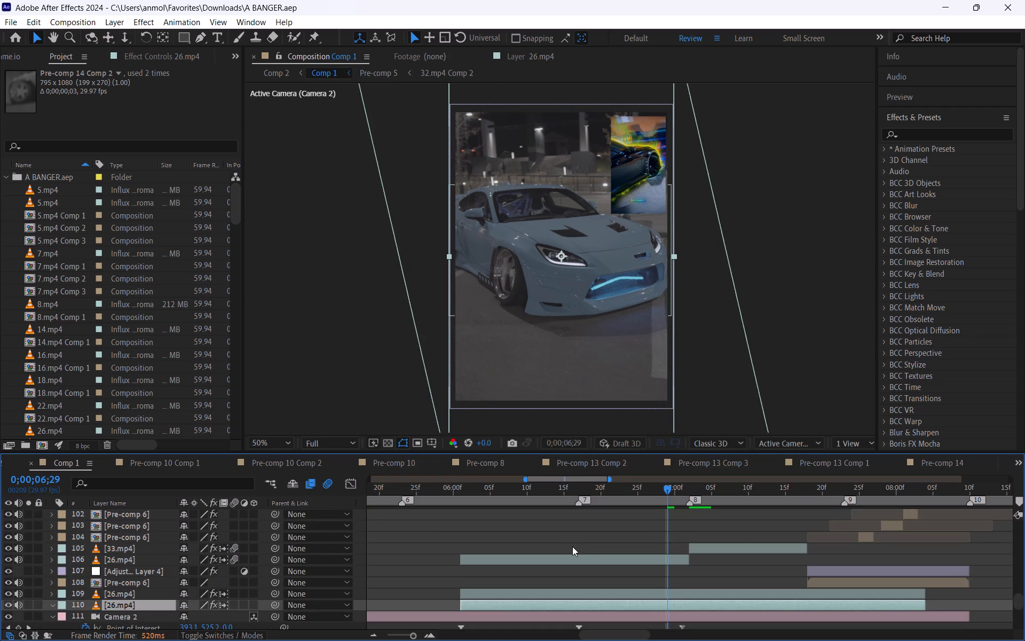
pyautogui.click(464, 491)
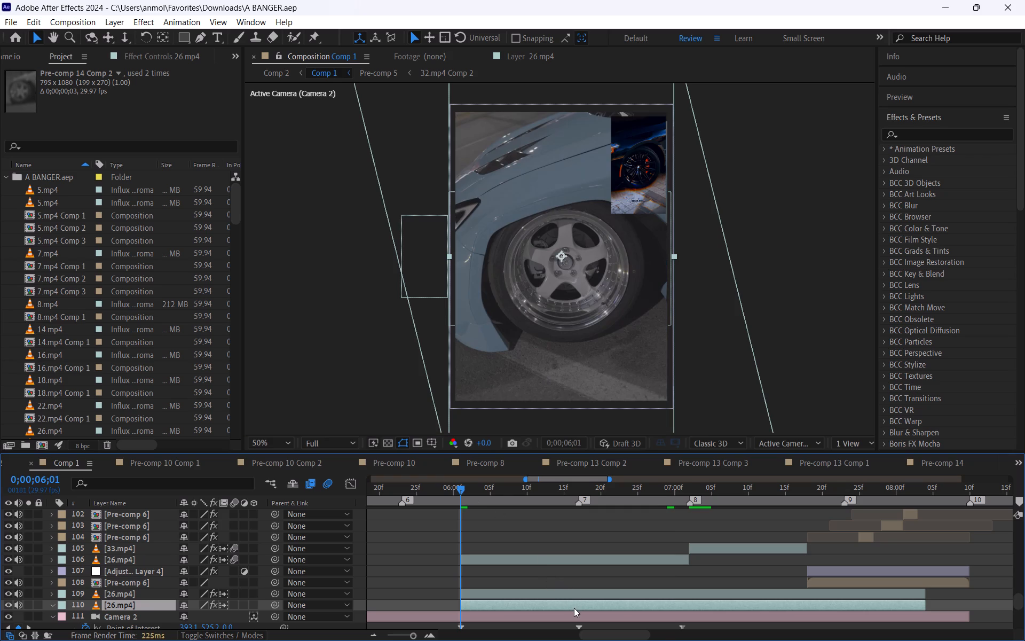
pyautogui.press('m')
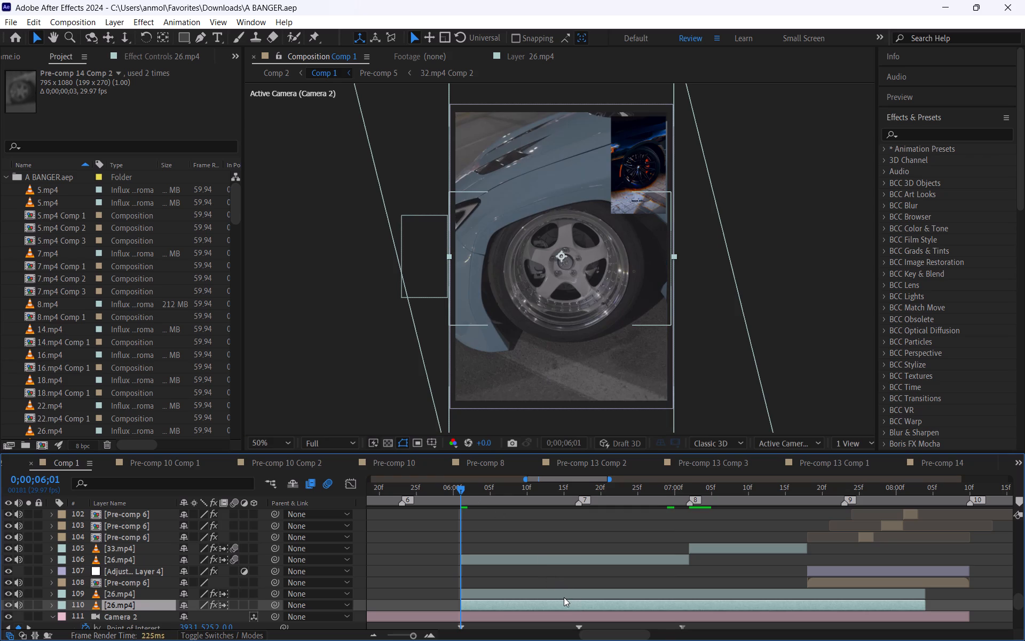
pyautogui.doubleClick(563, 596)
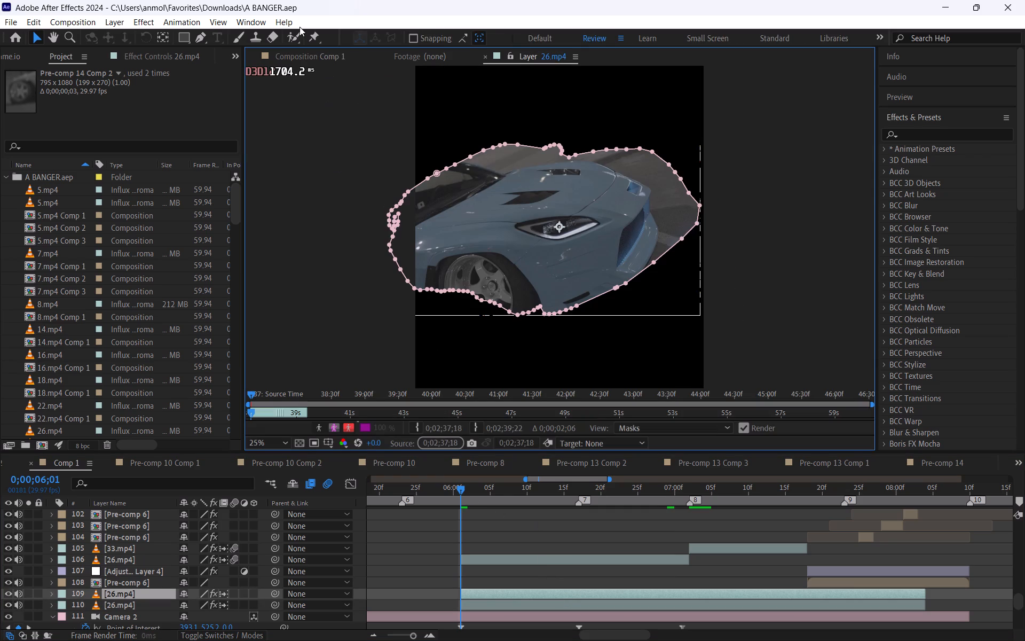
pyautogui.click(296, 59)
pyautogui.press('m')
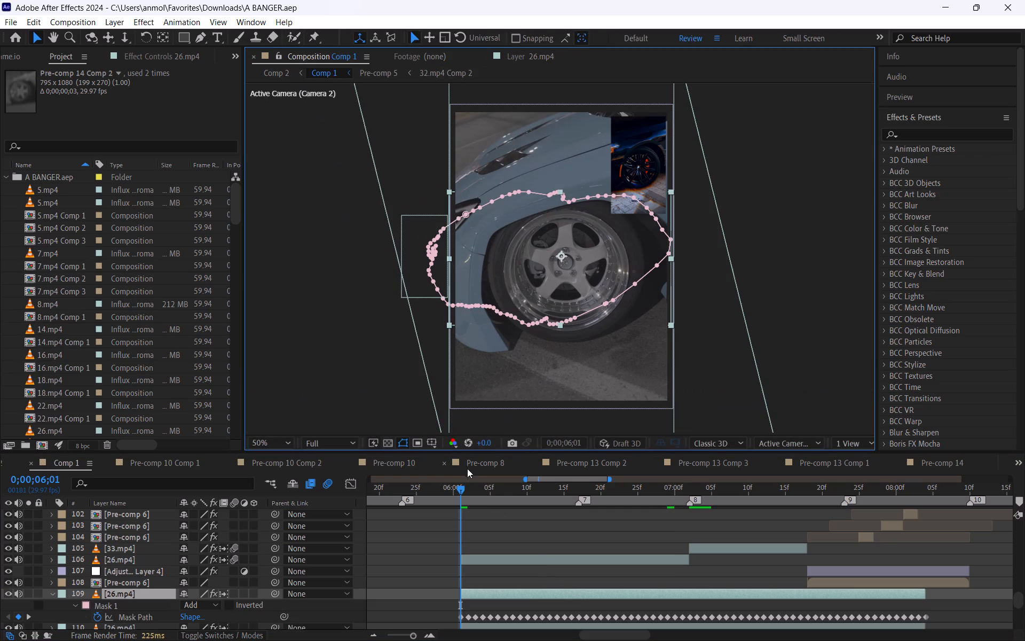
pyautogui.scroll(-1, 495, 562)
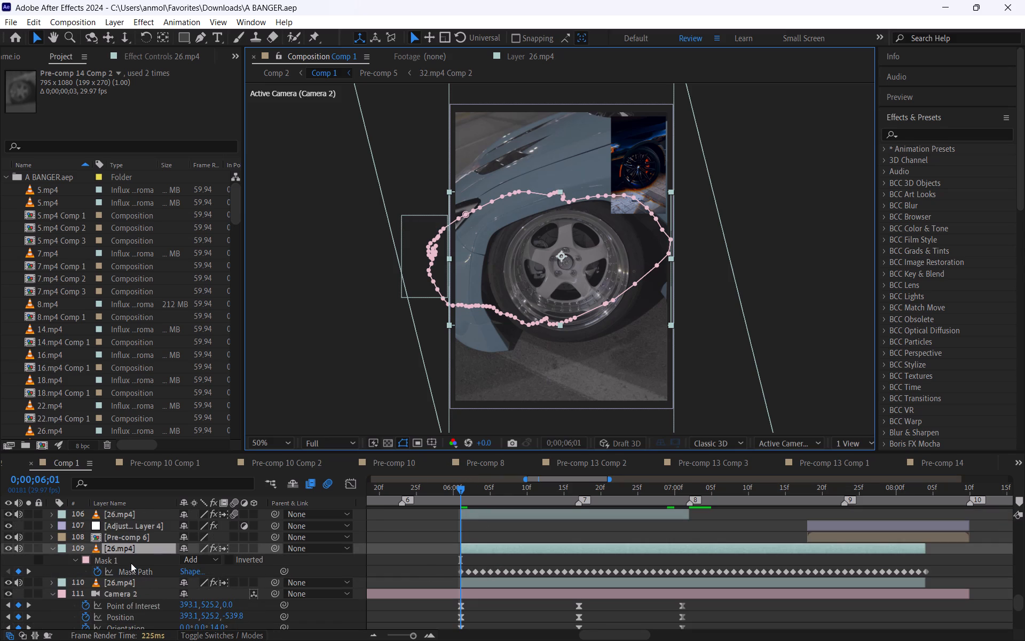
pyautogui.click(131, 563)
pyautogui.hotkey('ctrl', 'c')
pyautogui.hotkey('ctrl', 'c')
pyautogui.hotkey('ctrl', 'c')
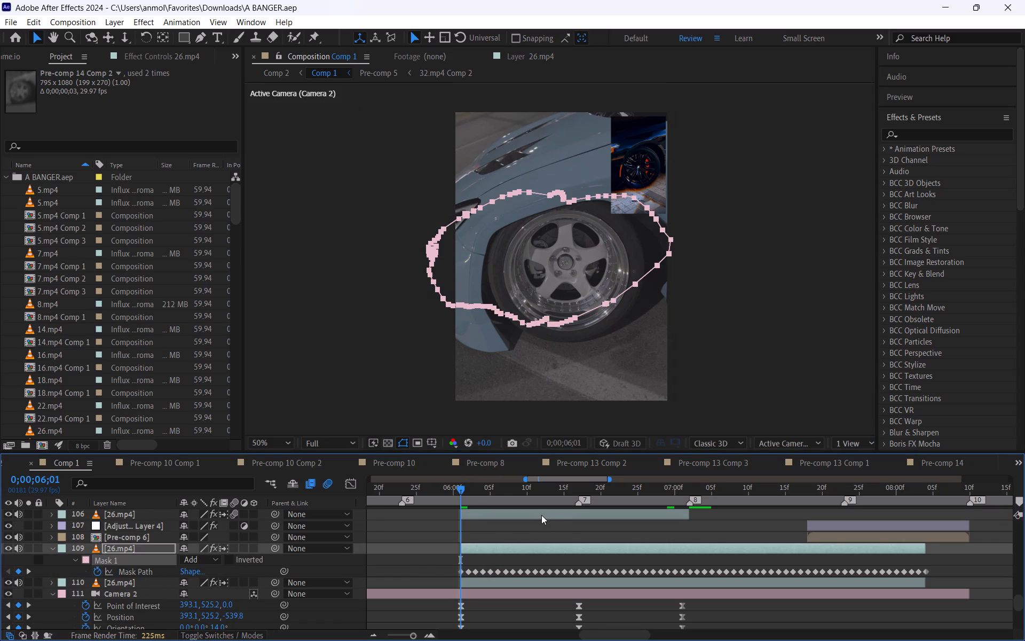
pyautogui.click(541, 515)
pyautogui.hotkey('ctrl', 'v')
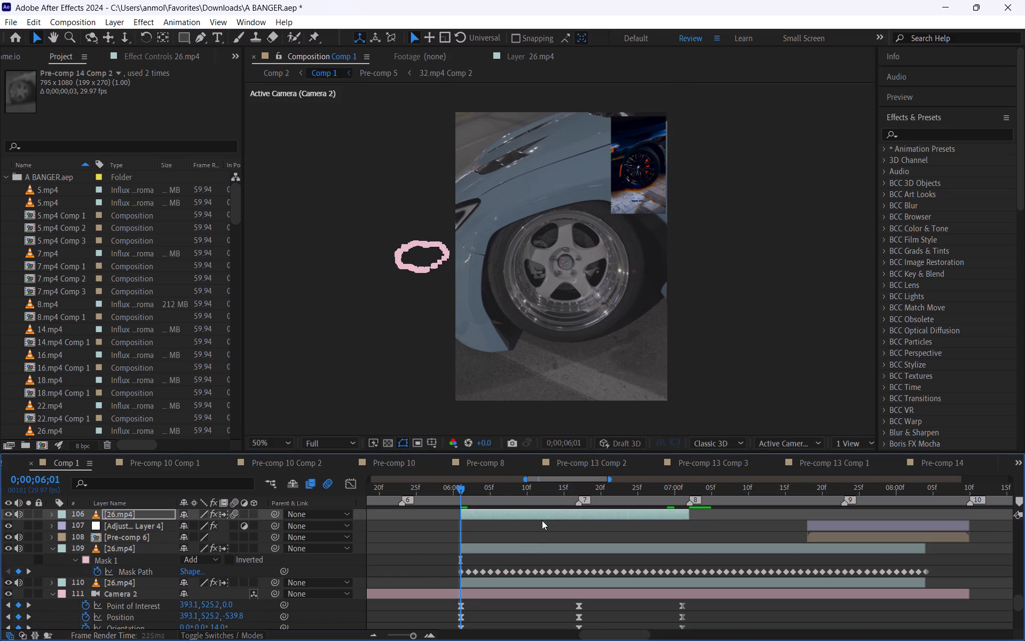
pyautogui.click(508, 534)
# Examine the masked car frame by frame between 0;00;06;01 and 0;00;07;01, checking how the pasted mask fits its outline.
pyautogui.moveTo(460, 487); pyautogui.dragTo(468, 487)
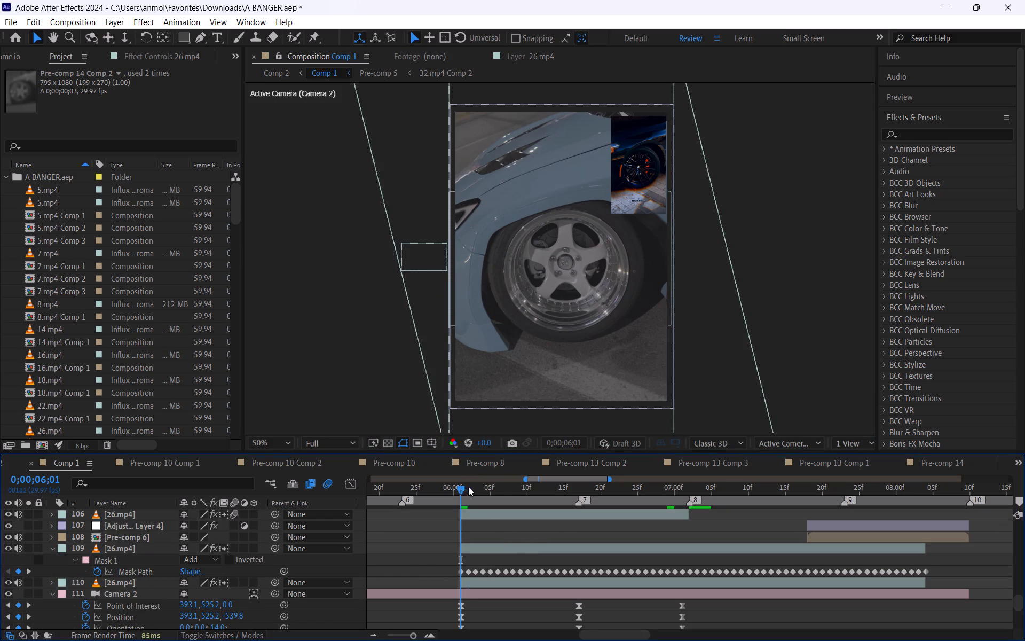
pyautogui.moveTo(468, 487); pyautogui.dragTo(472, 487)
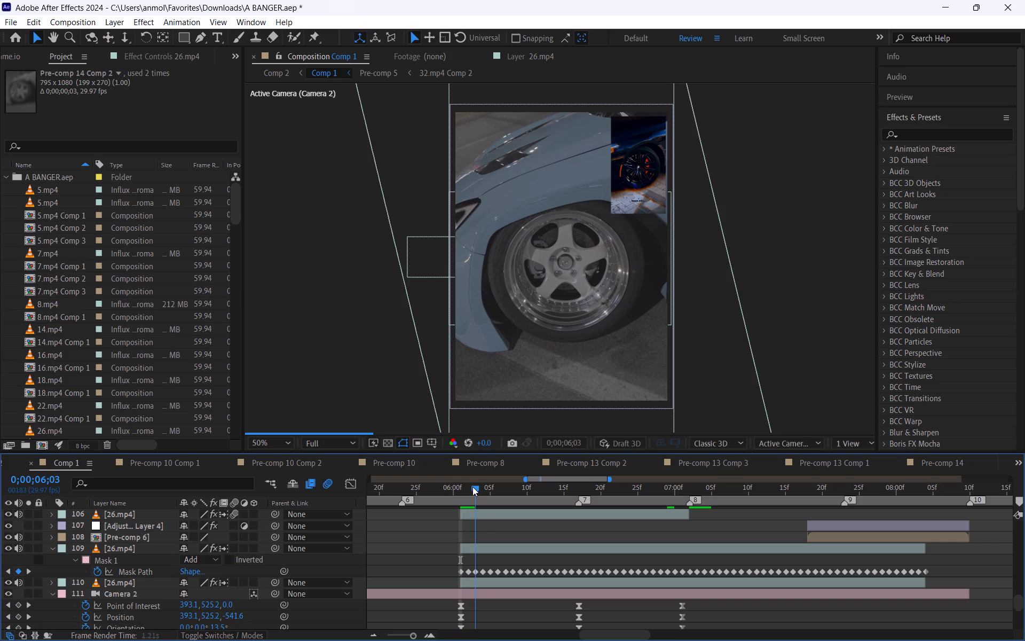
pyautogui.moveTo(472, 487); pyautogui.dragTo(508, 487)
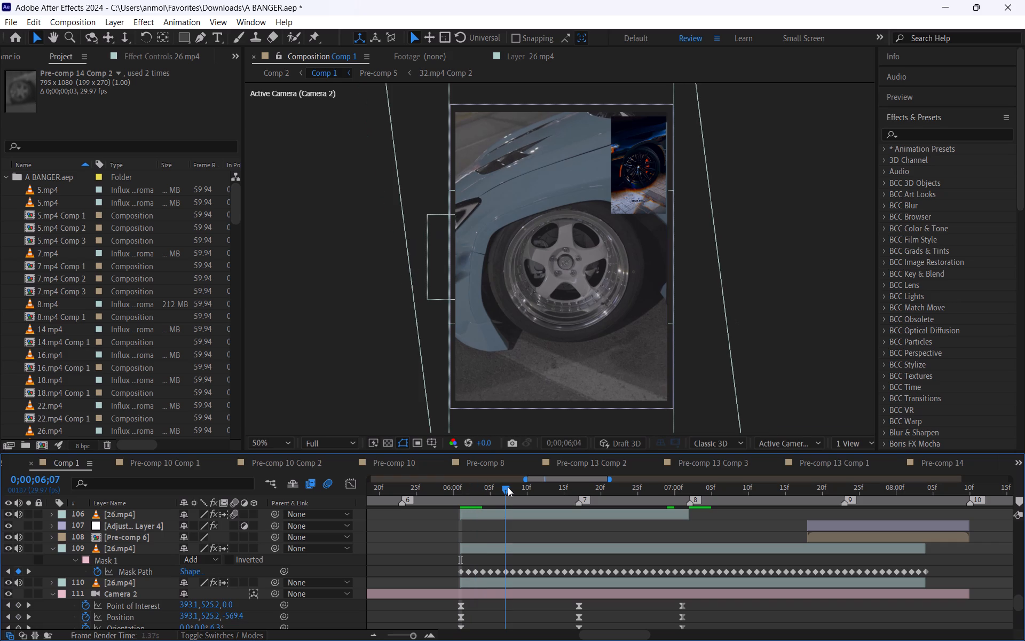
pyautogui.moveTo(508, 487); pyautogui.dragTo(532, 483)
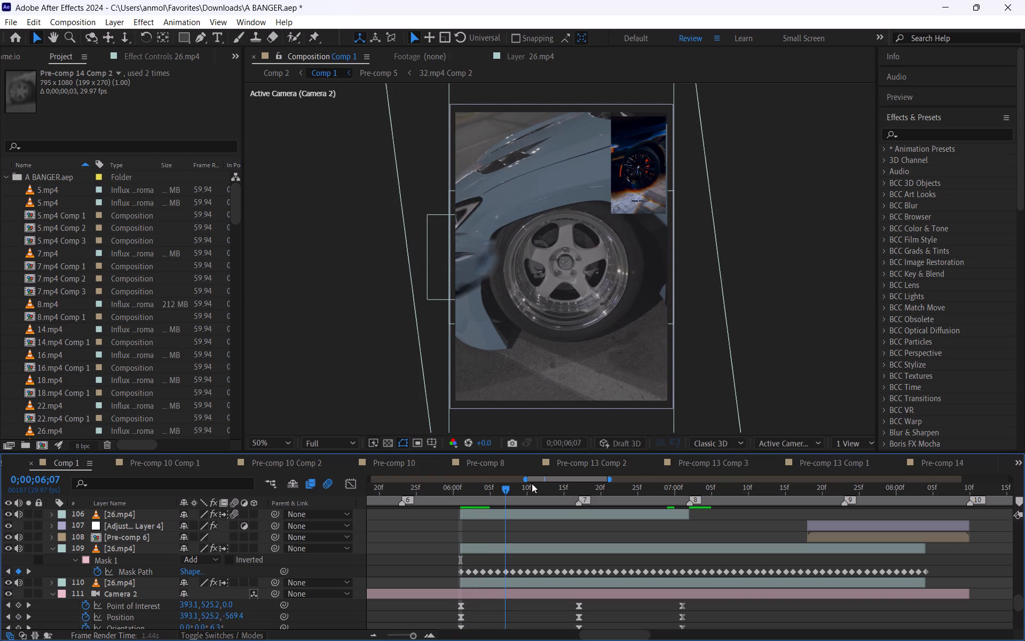
pyautogui.moveTo(532, 483); pyautogui.dragTo(554, 480)
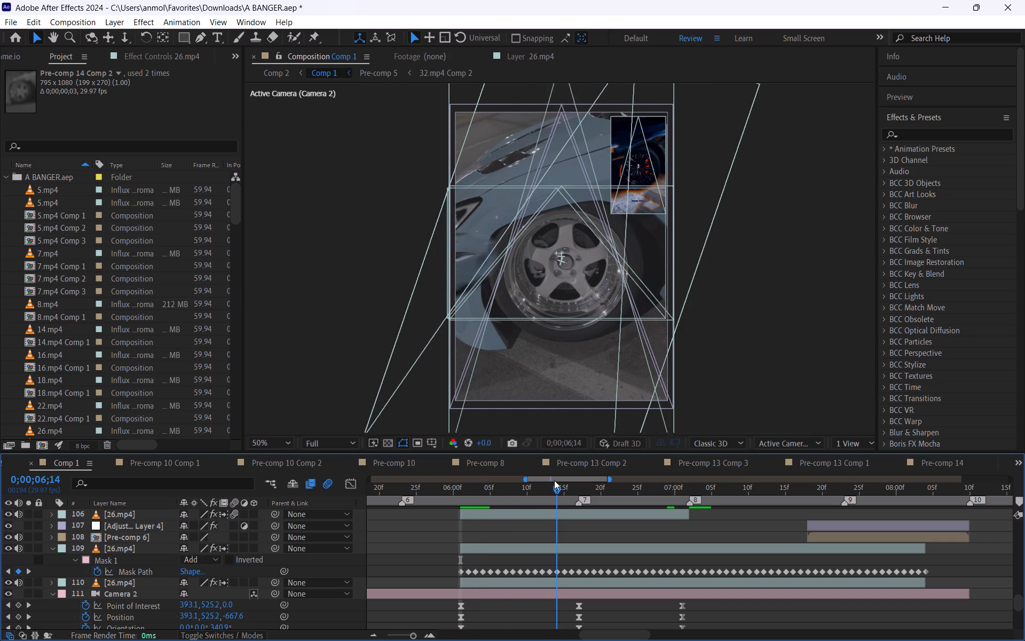
pyautogui.moveTo(554, 480); pyautogui.dragTo(545, 479)
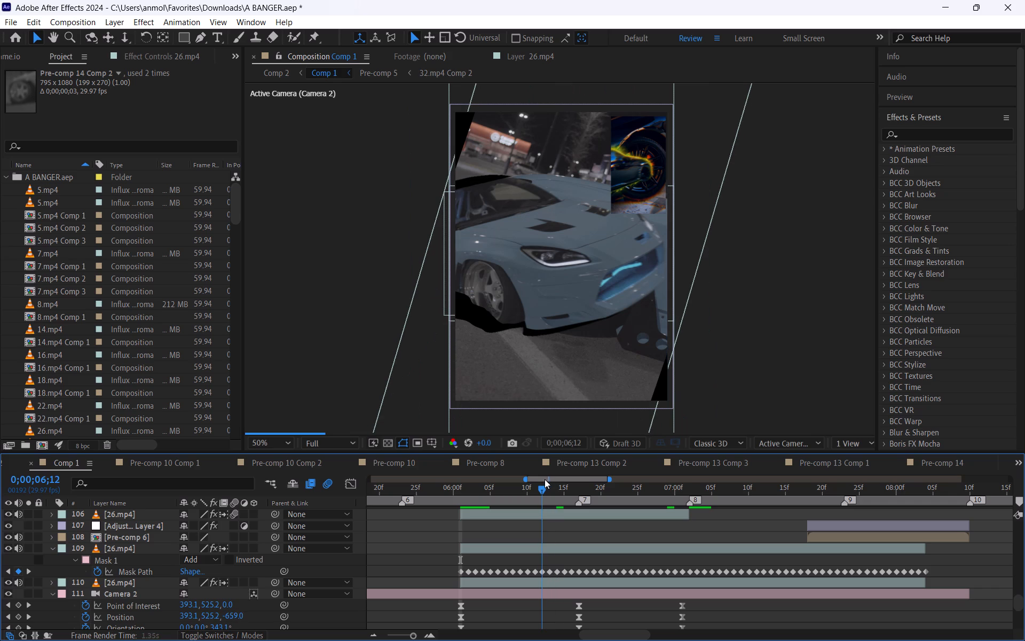
pyautogui.moveTo(545, 479); pyautogui.dragTo(532, 479)
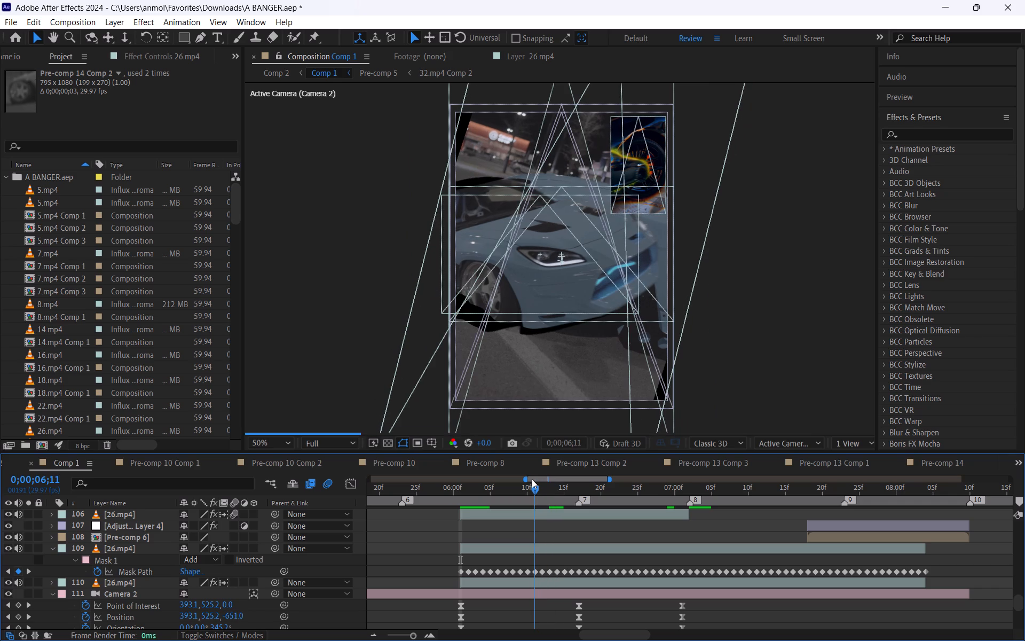
pyautogui.moveTo(532, 479); pyautogui.dragTo(472, 486)
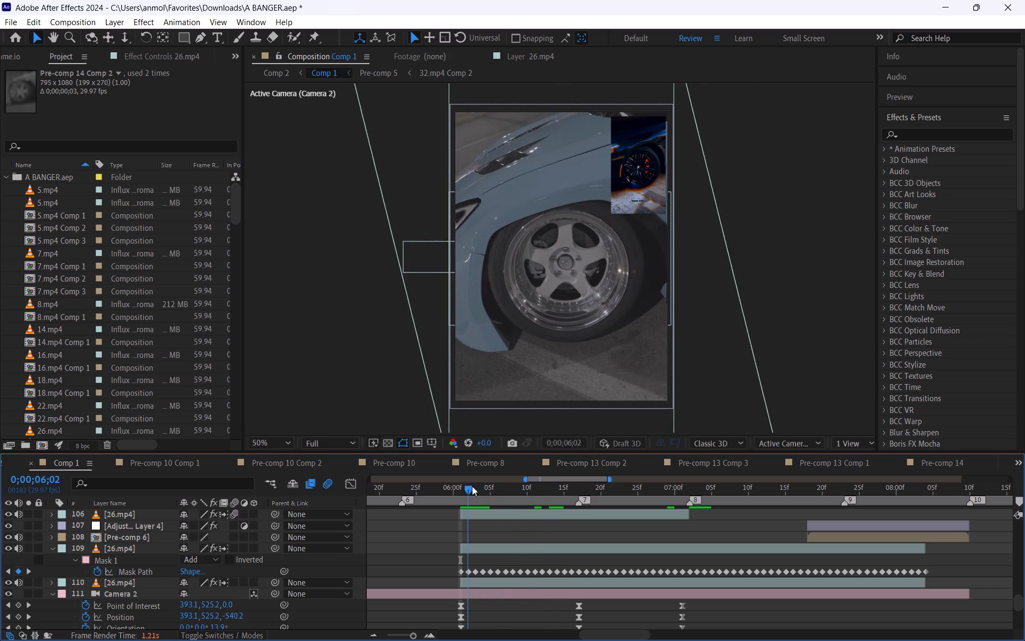
pyautogui.moveTo(472, 486); pyautogui.dragTo(668, 490)
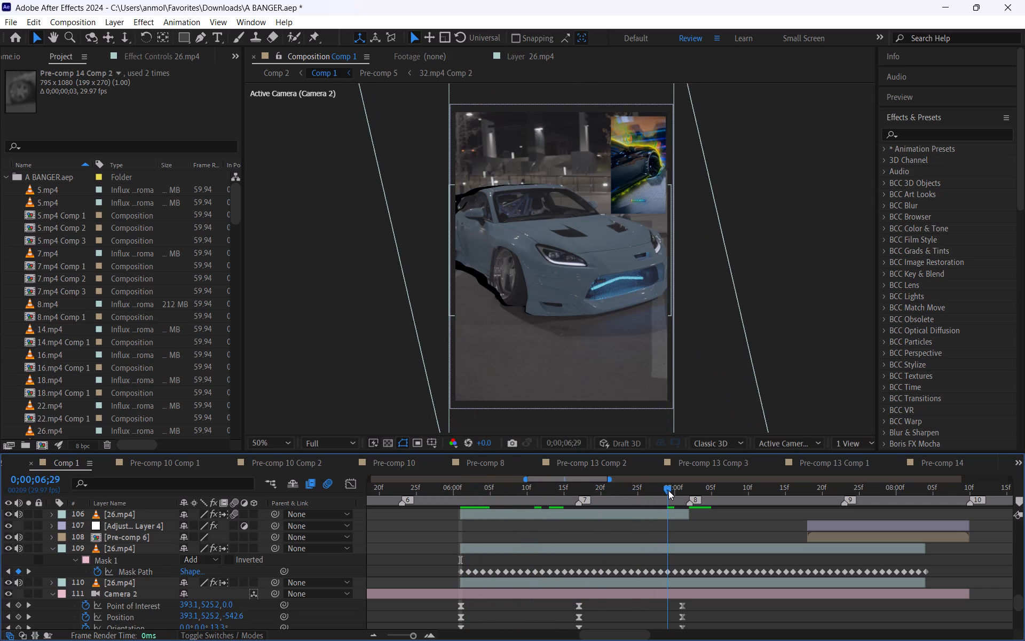
pyautogui.moveTo(668, 490); pyautogui.dragTo(674, 490)
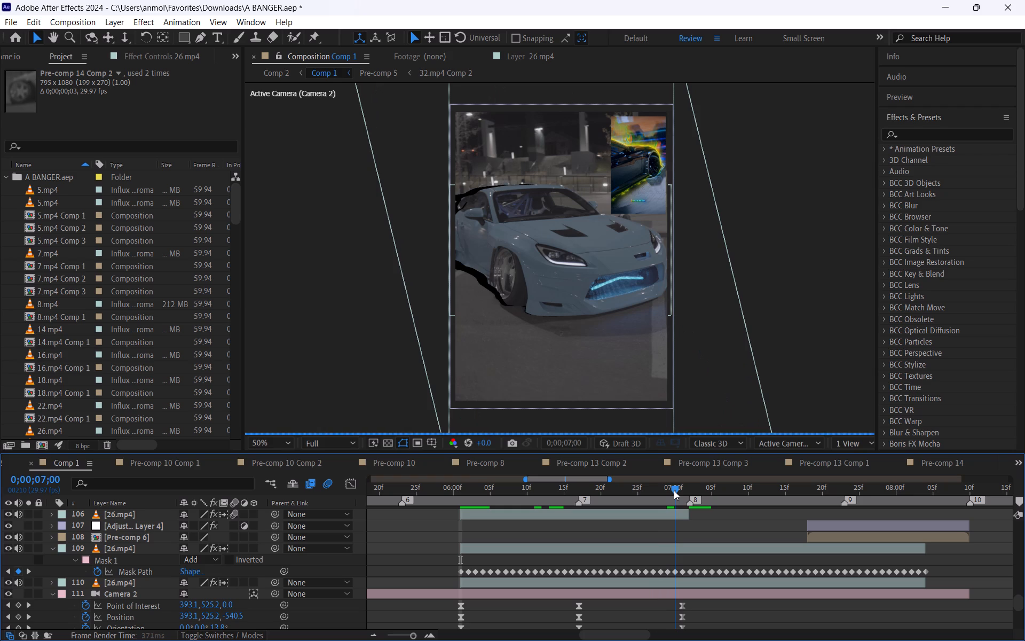
pyautogui.moveTo(674, 490); pyautogui.dragTo(678, 494)
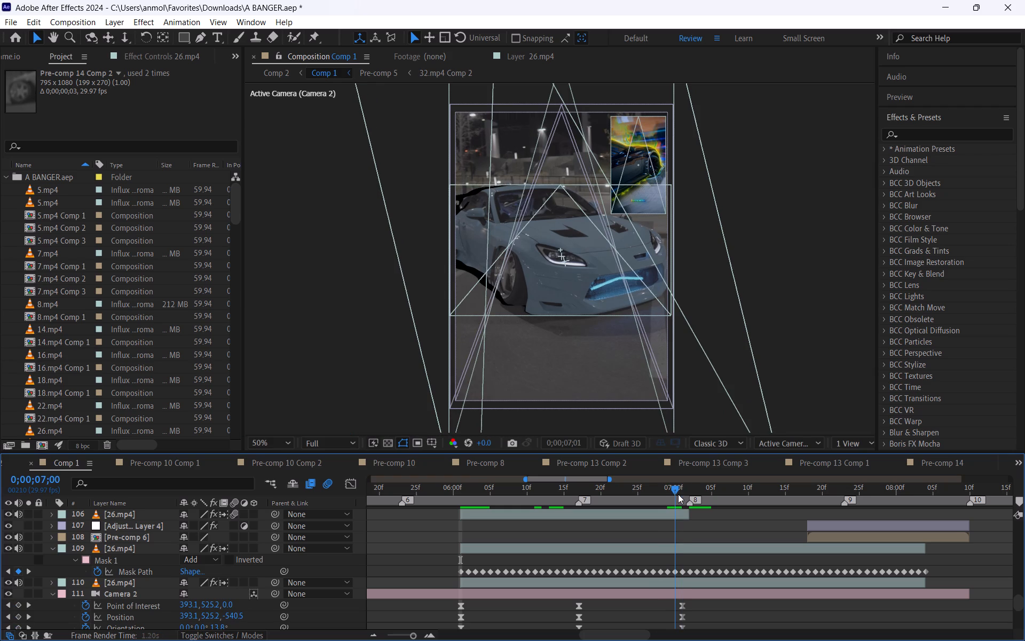
pyautogui.moveTo(678, 494); pyautogui.dragTo(680, 496)
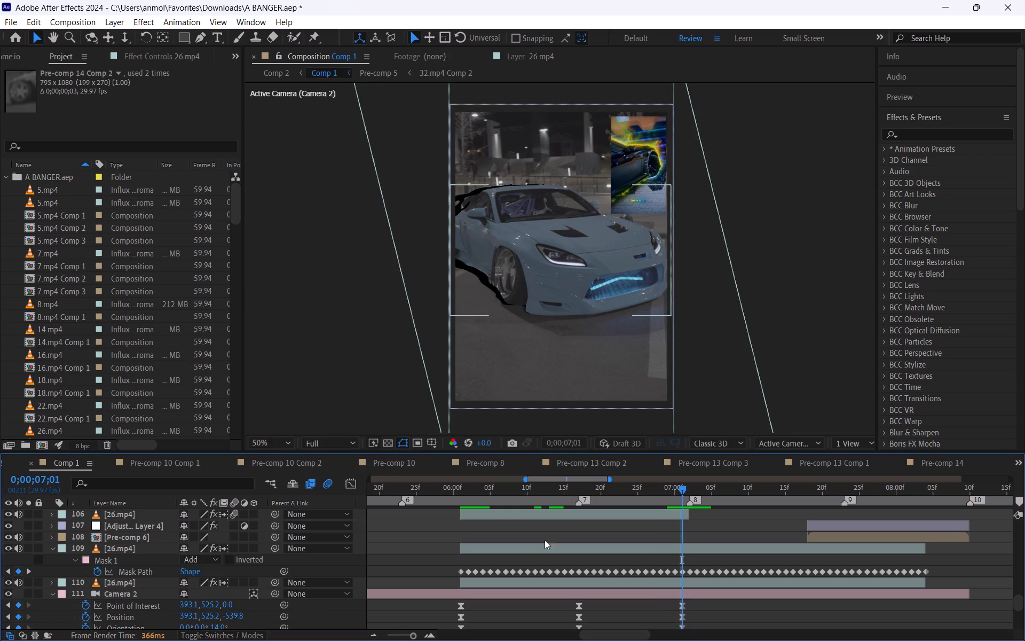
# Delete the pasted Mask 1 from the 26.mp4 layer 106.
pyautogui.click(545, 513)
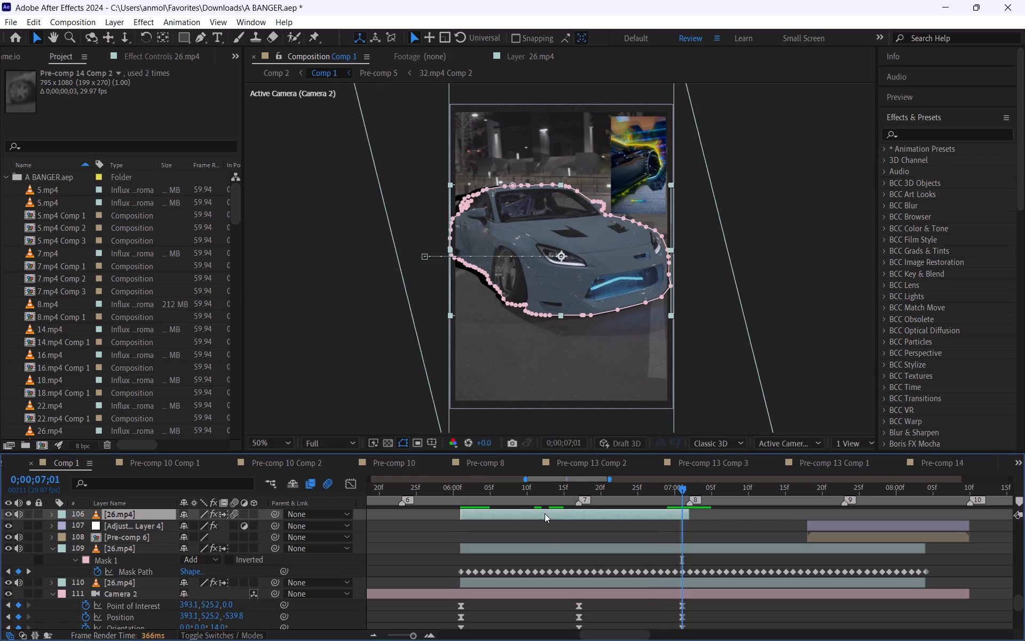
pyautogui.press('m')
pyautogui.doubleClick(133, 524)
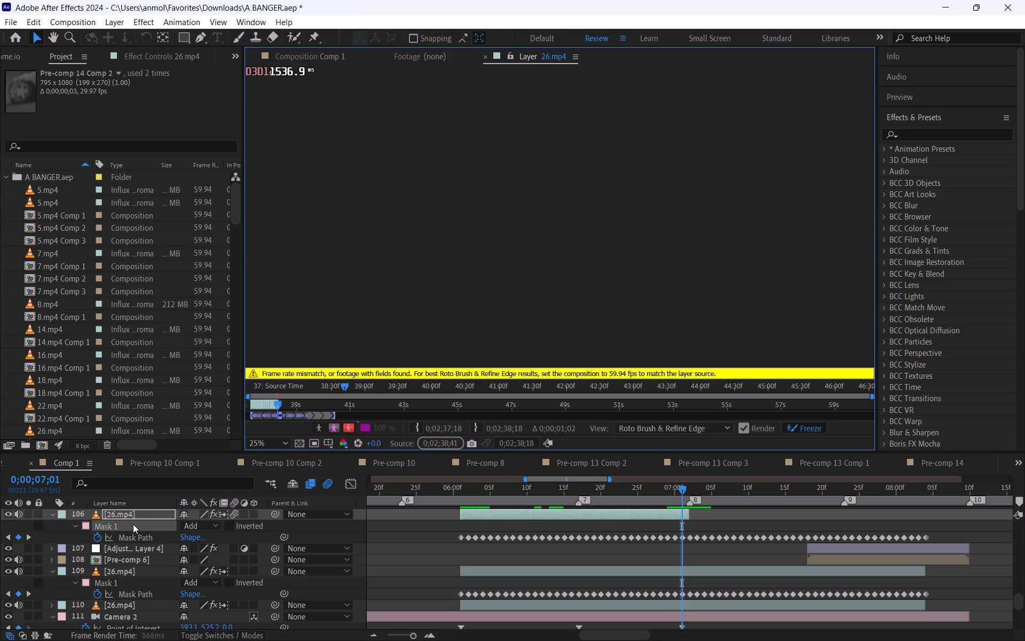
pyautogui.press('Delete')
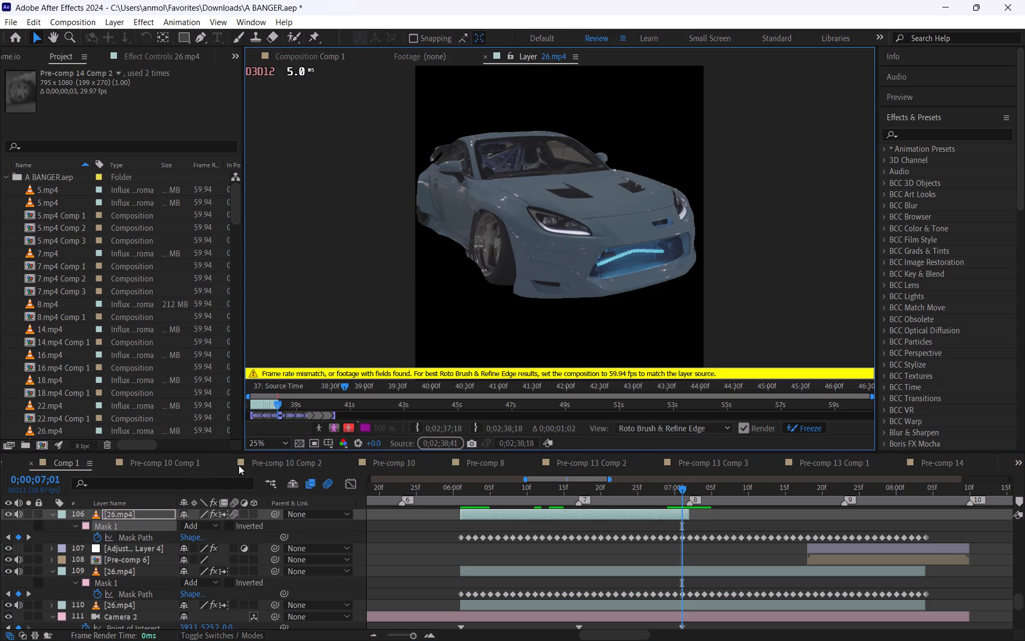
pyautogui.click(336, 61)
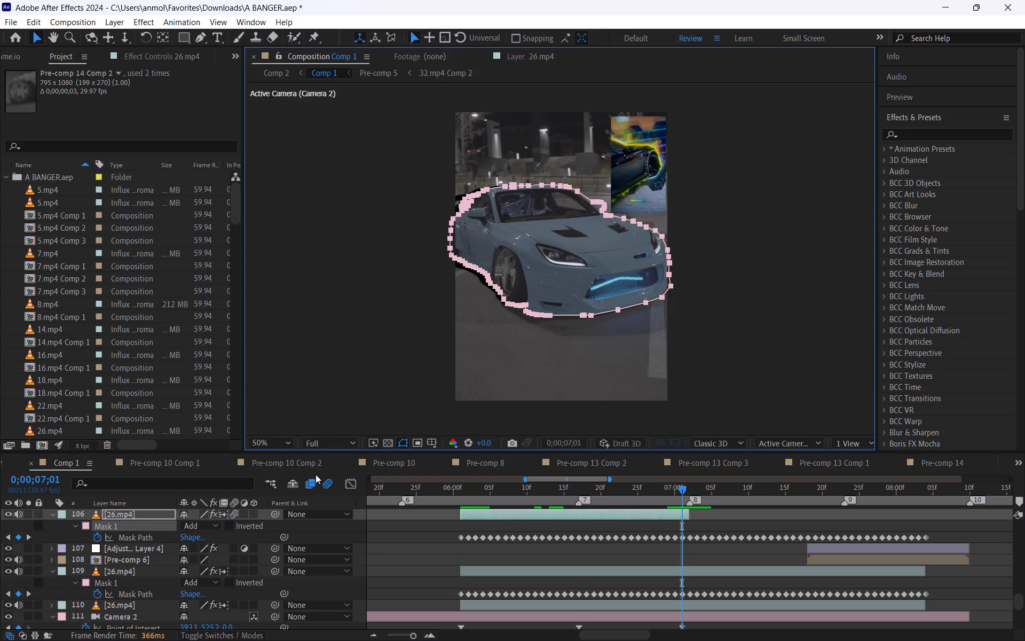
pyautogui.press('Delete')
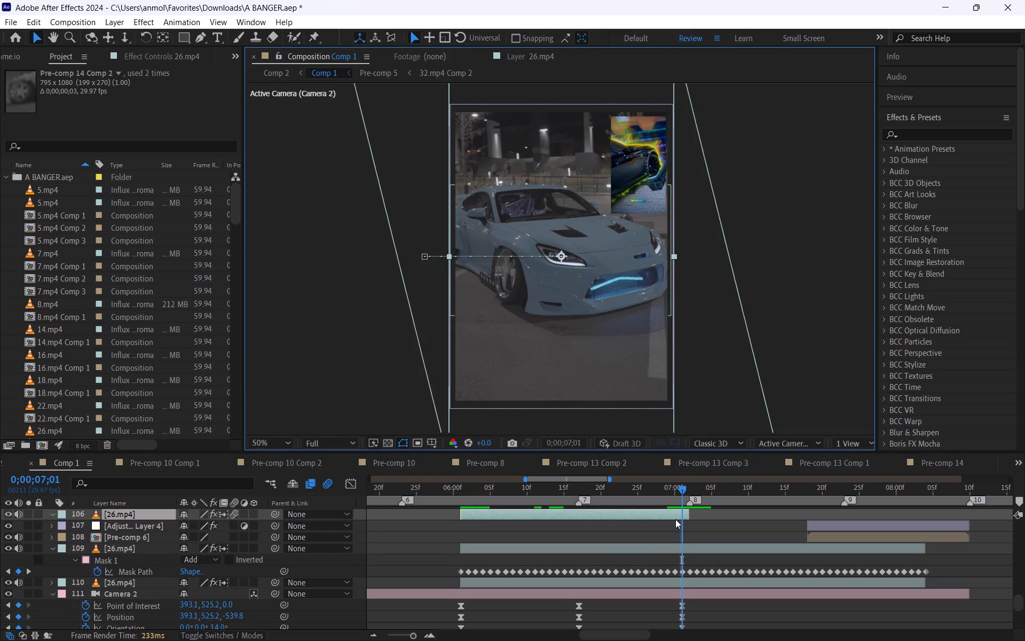
# At 0;00;07;01, start a Pen tool mask on the 26.mp4 layer 106, following the front bumper's lower edge from the frame's edge with three points.
pyautogui.click(201, 38)
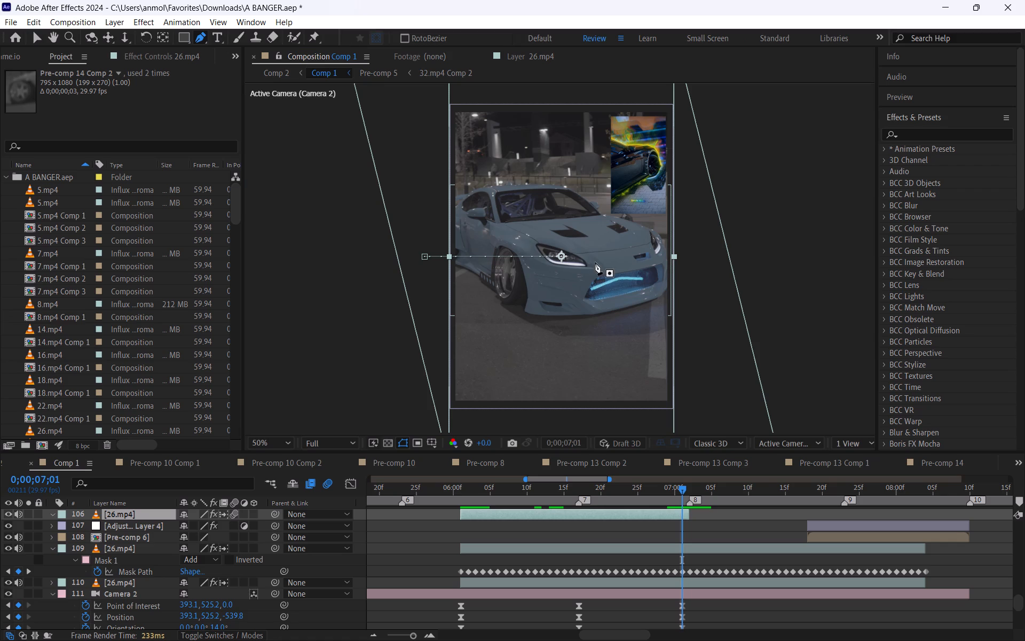
pyautogui.scroll(1, 673, 293)
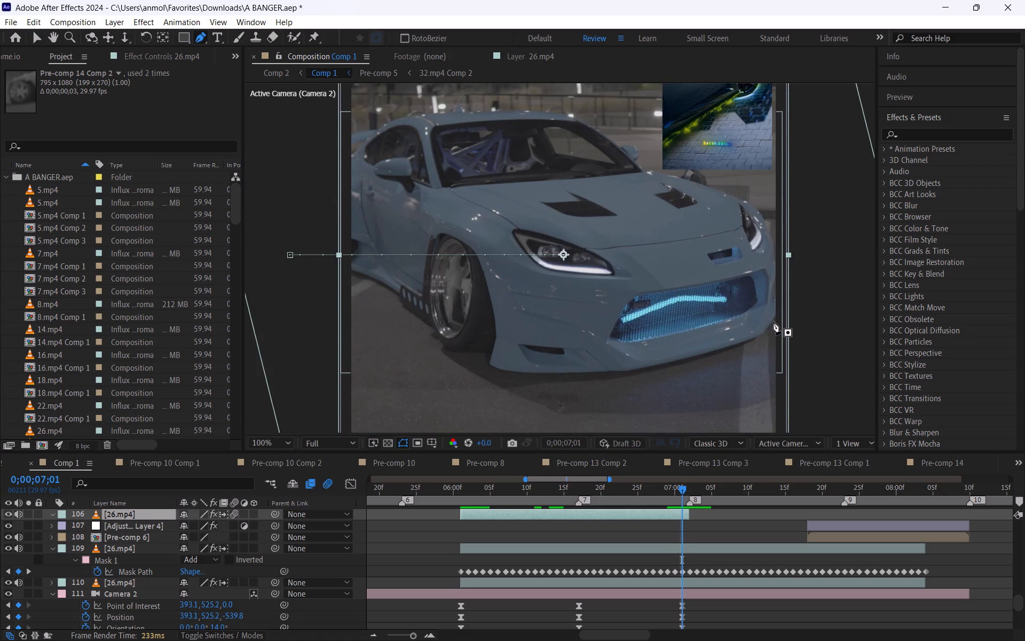
pyautogui.click(775, 319)
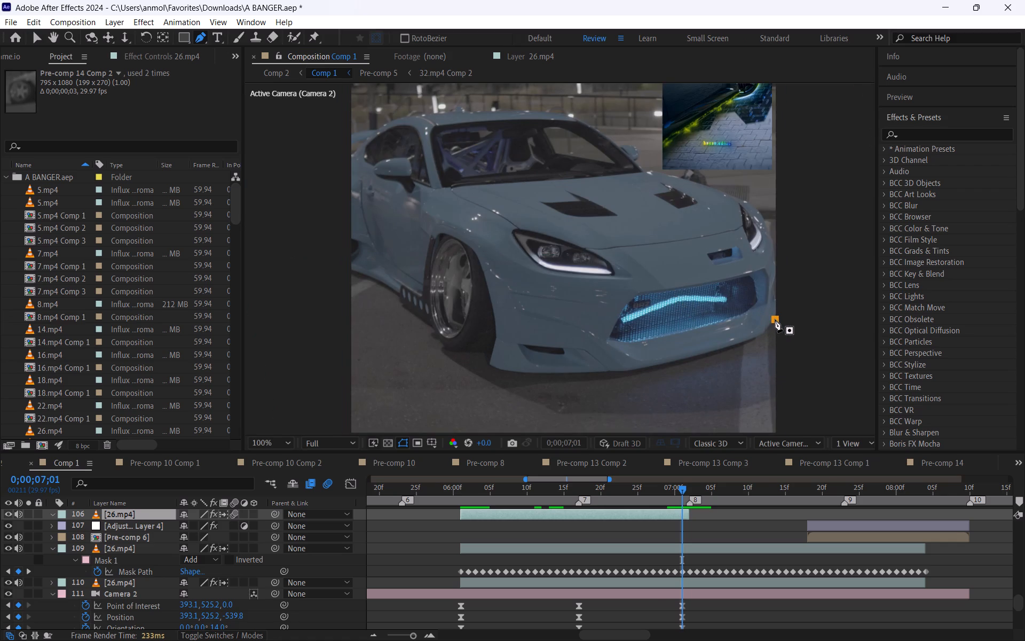
pyautogui.click(764, 334)
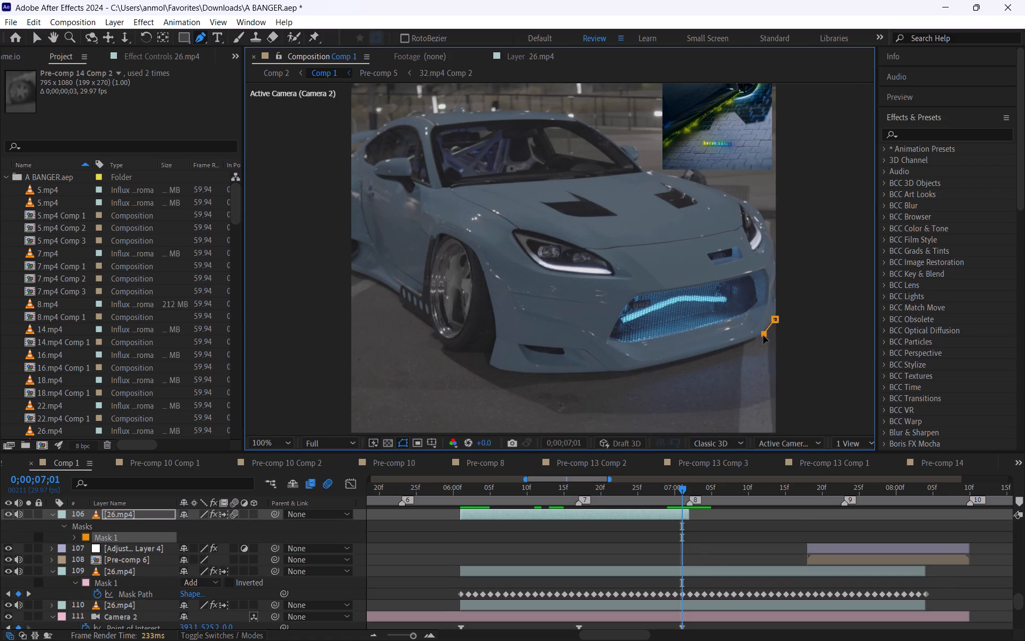
pyautogui.click(711, 354)
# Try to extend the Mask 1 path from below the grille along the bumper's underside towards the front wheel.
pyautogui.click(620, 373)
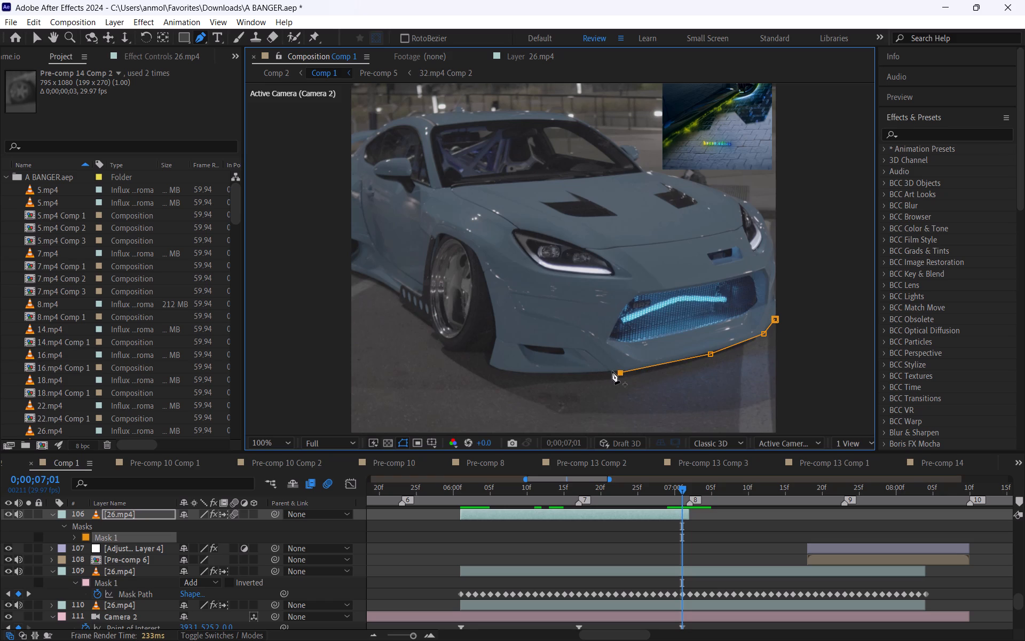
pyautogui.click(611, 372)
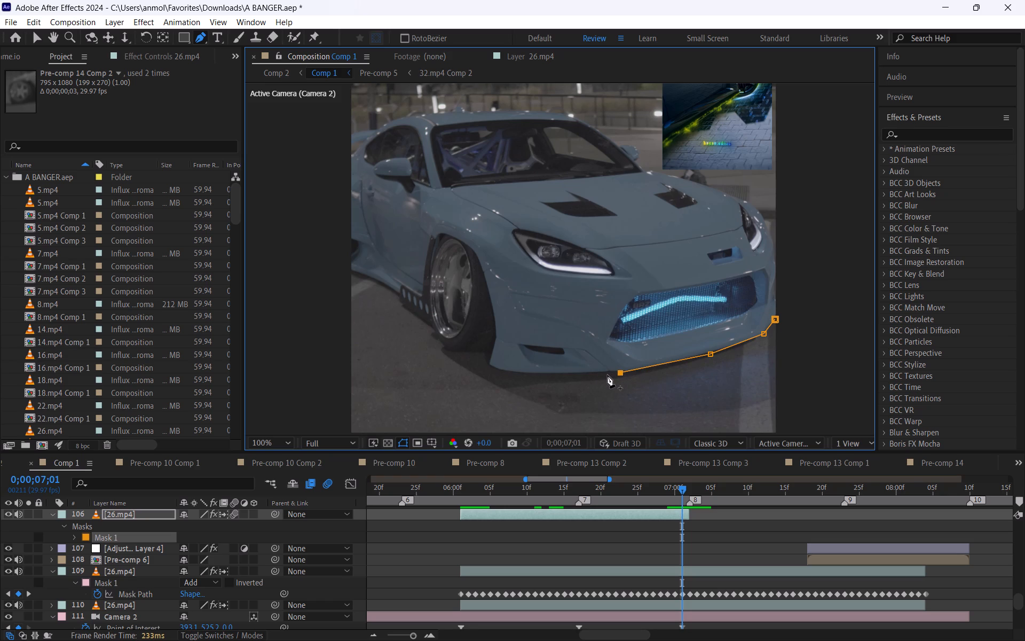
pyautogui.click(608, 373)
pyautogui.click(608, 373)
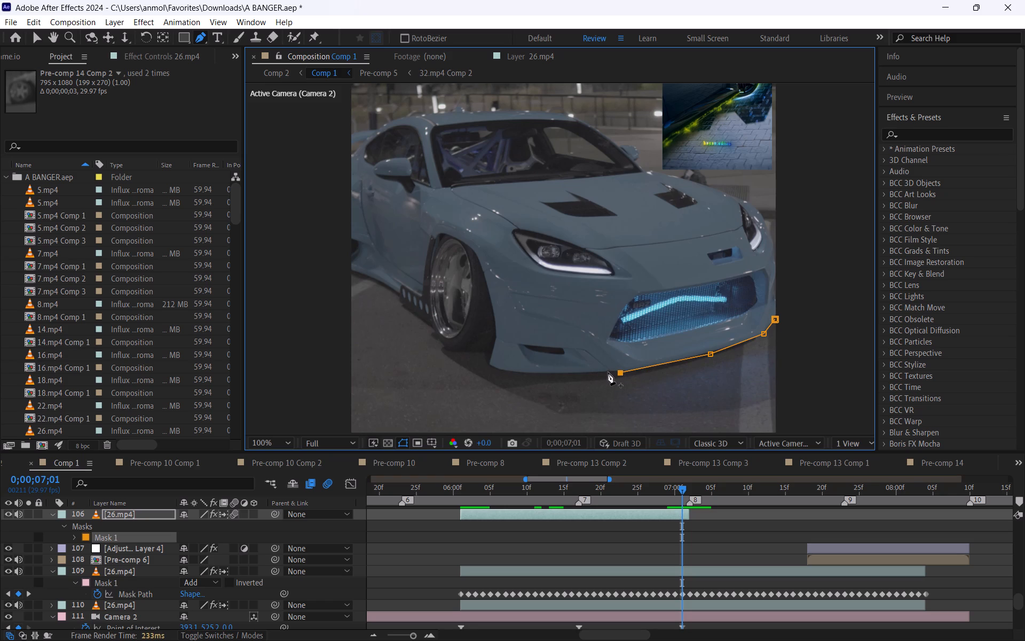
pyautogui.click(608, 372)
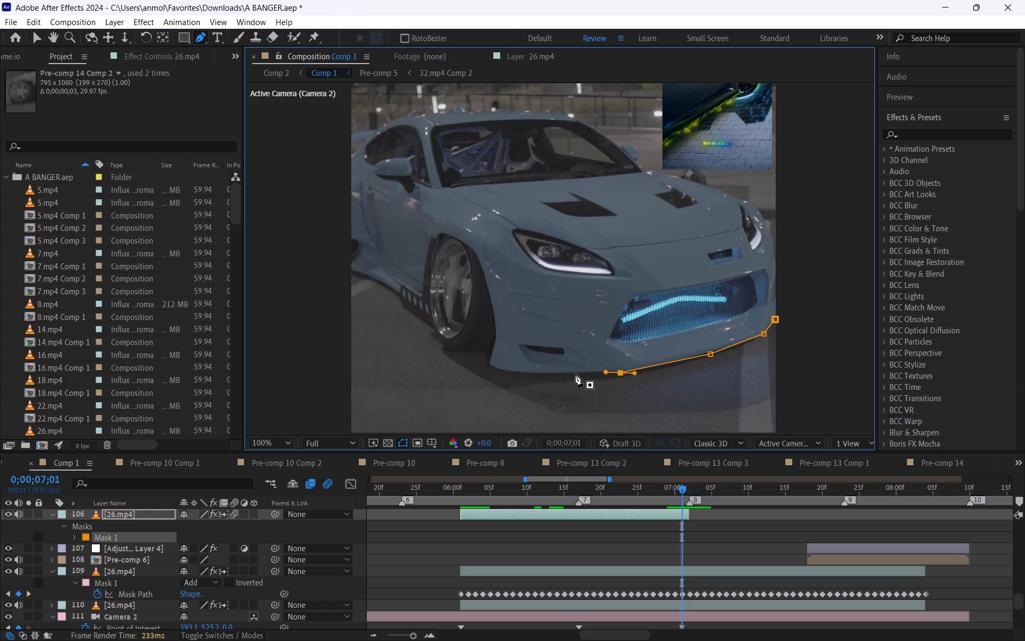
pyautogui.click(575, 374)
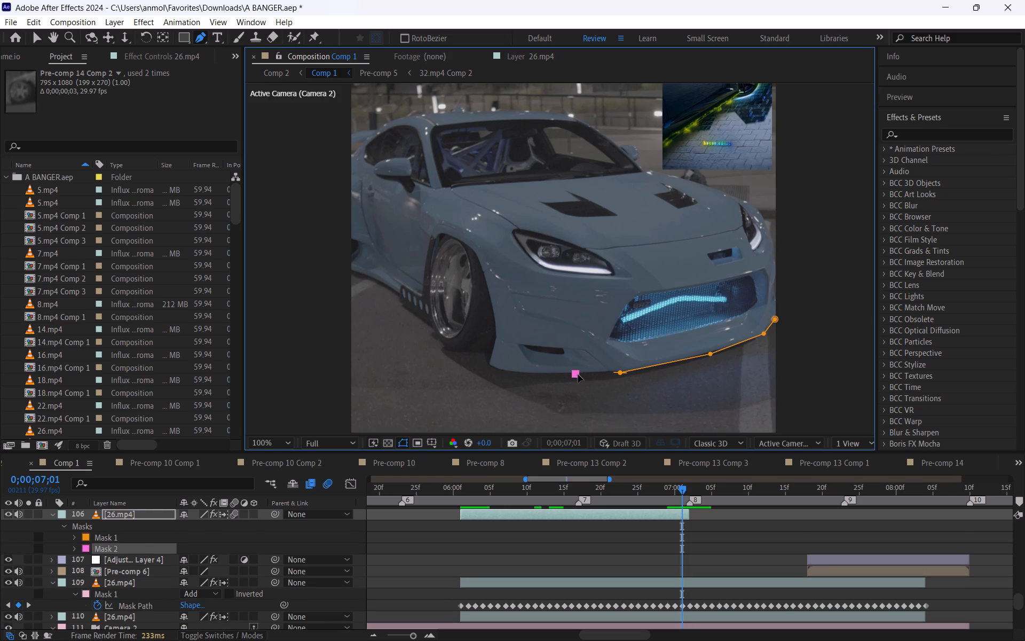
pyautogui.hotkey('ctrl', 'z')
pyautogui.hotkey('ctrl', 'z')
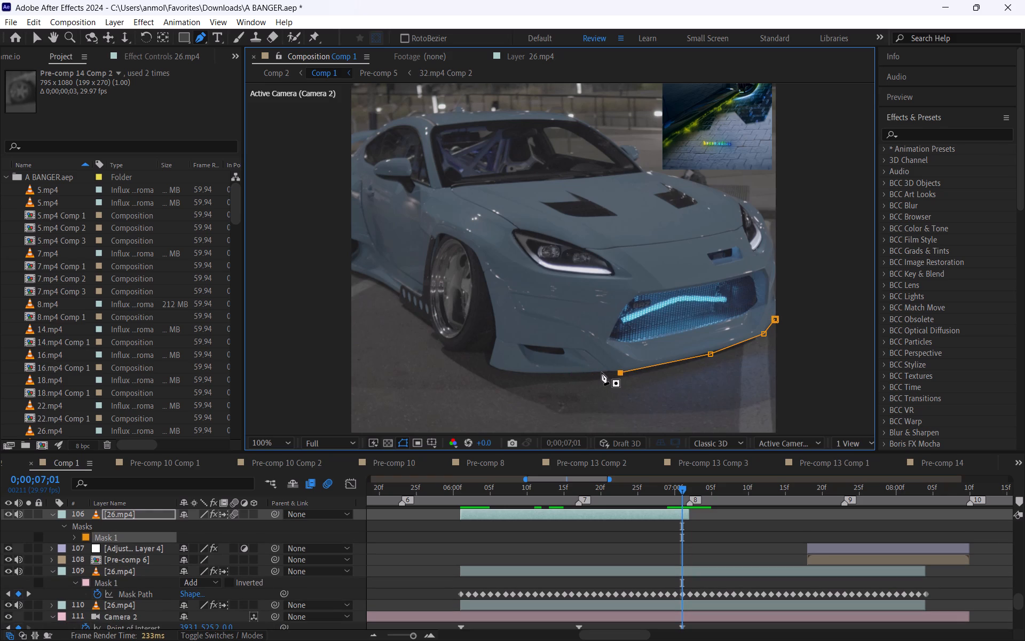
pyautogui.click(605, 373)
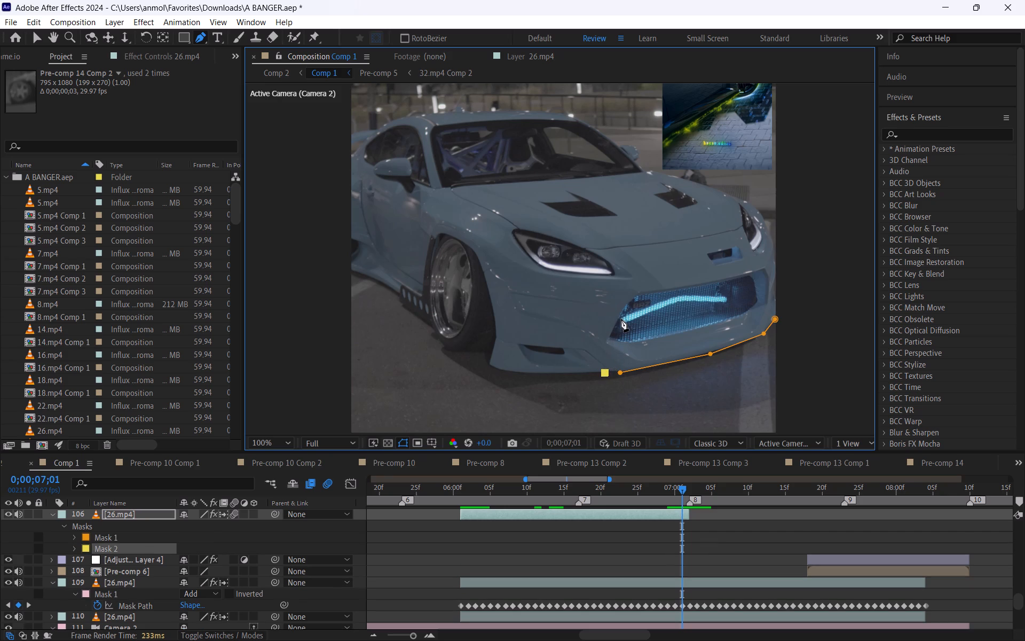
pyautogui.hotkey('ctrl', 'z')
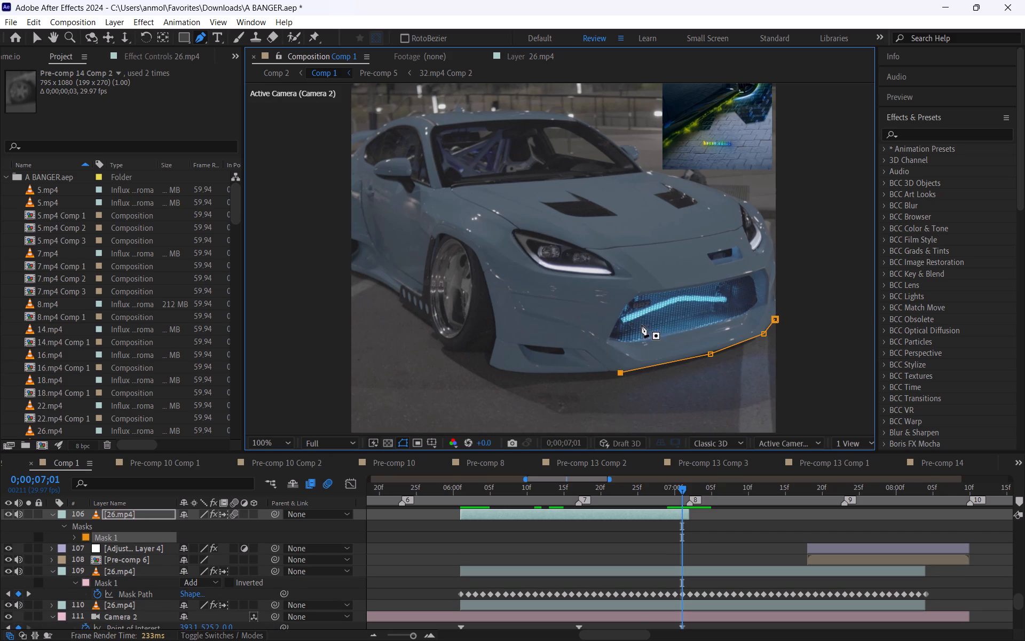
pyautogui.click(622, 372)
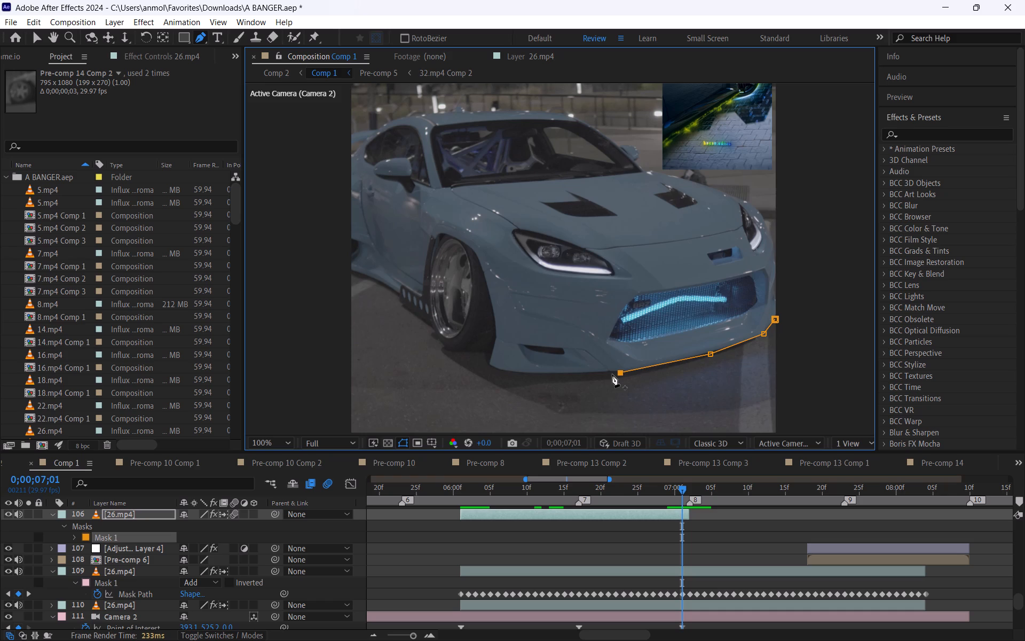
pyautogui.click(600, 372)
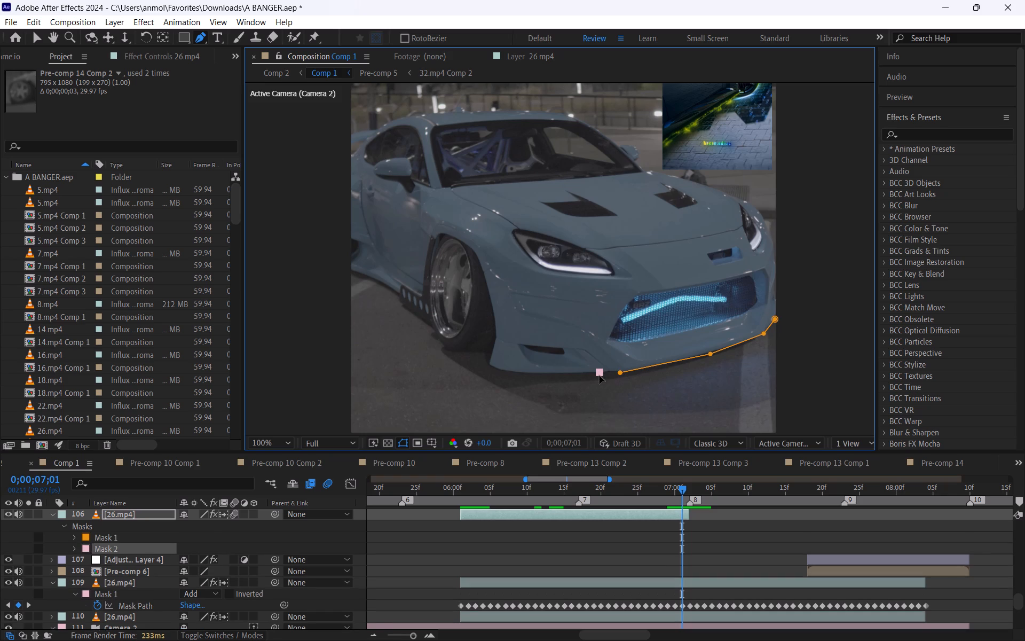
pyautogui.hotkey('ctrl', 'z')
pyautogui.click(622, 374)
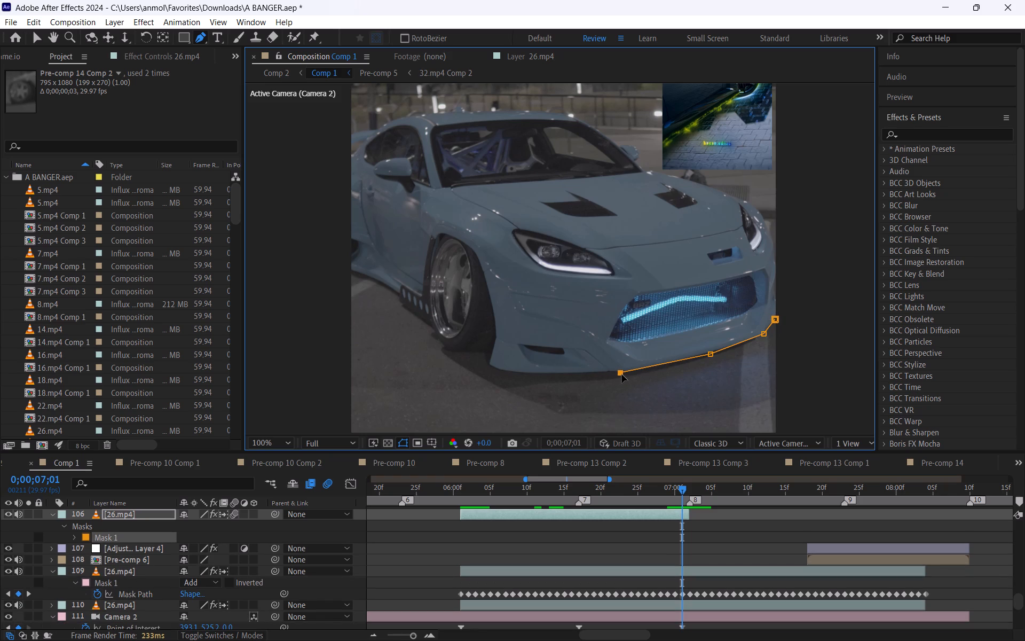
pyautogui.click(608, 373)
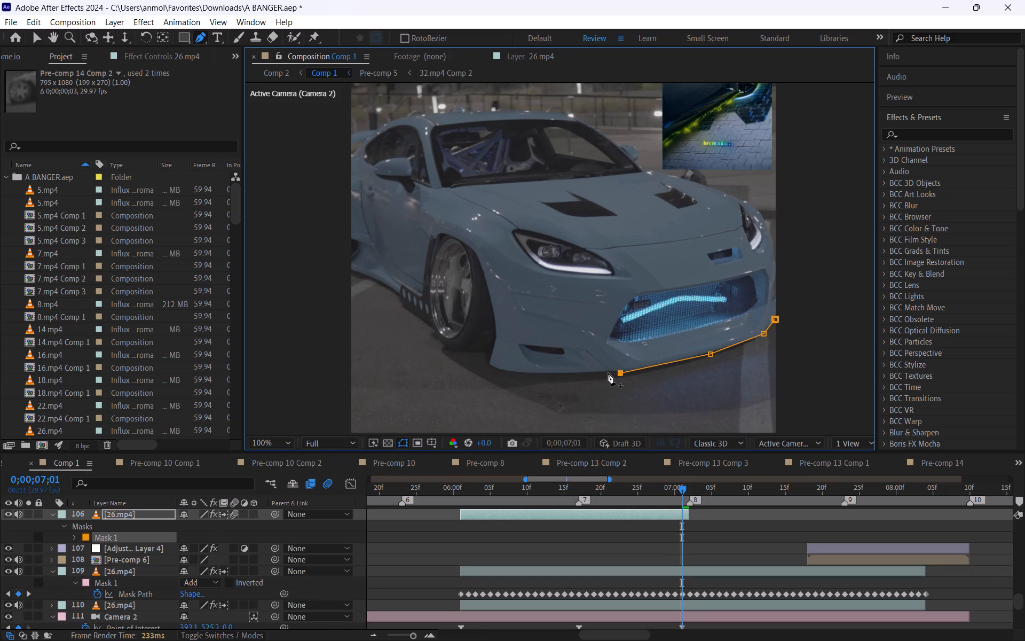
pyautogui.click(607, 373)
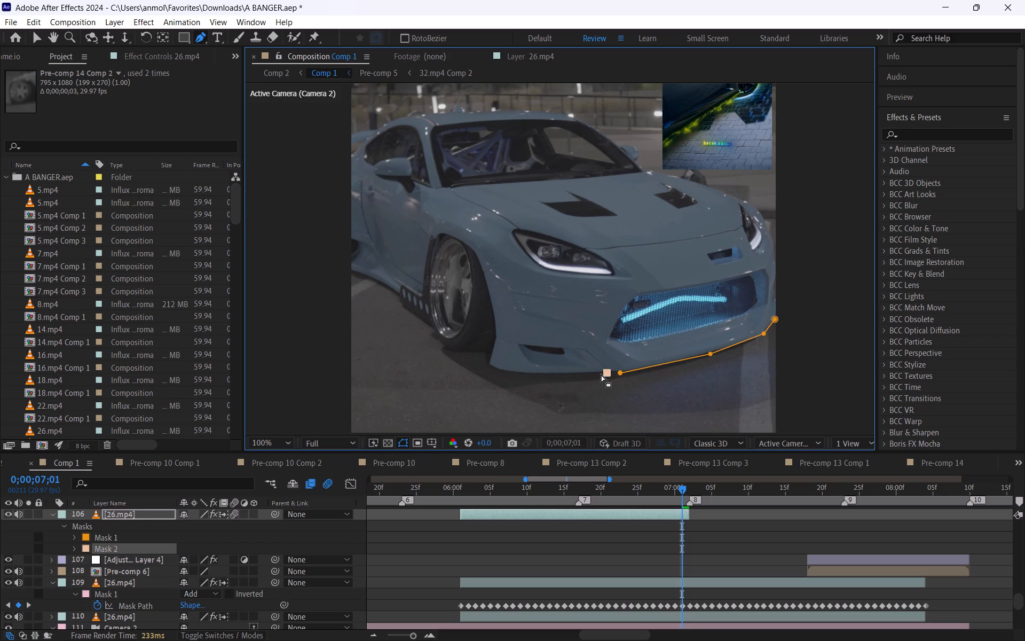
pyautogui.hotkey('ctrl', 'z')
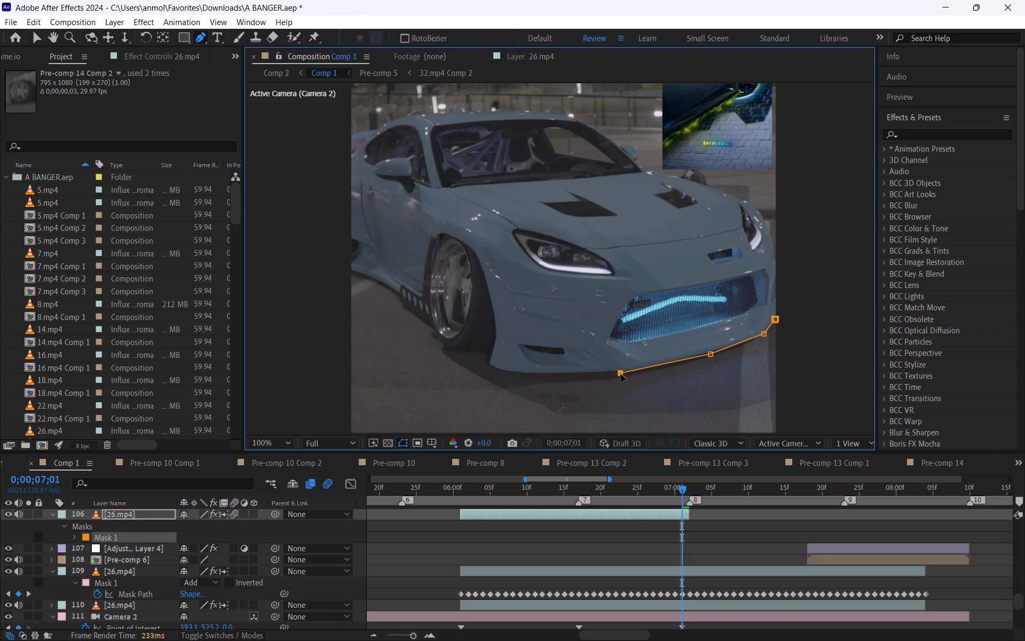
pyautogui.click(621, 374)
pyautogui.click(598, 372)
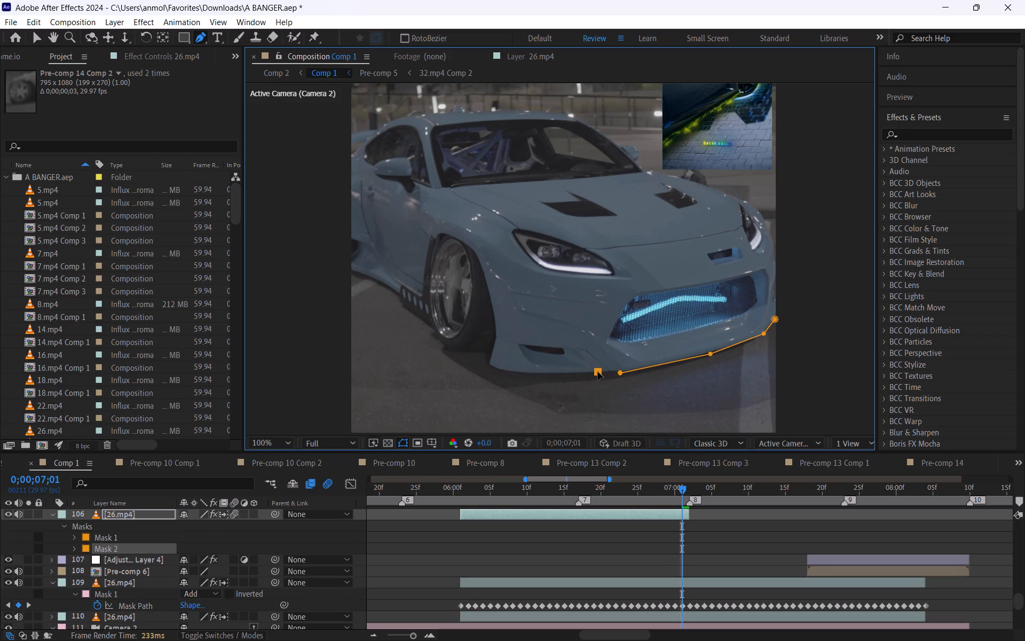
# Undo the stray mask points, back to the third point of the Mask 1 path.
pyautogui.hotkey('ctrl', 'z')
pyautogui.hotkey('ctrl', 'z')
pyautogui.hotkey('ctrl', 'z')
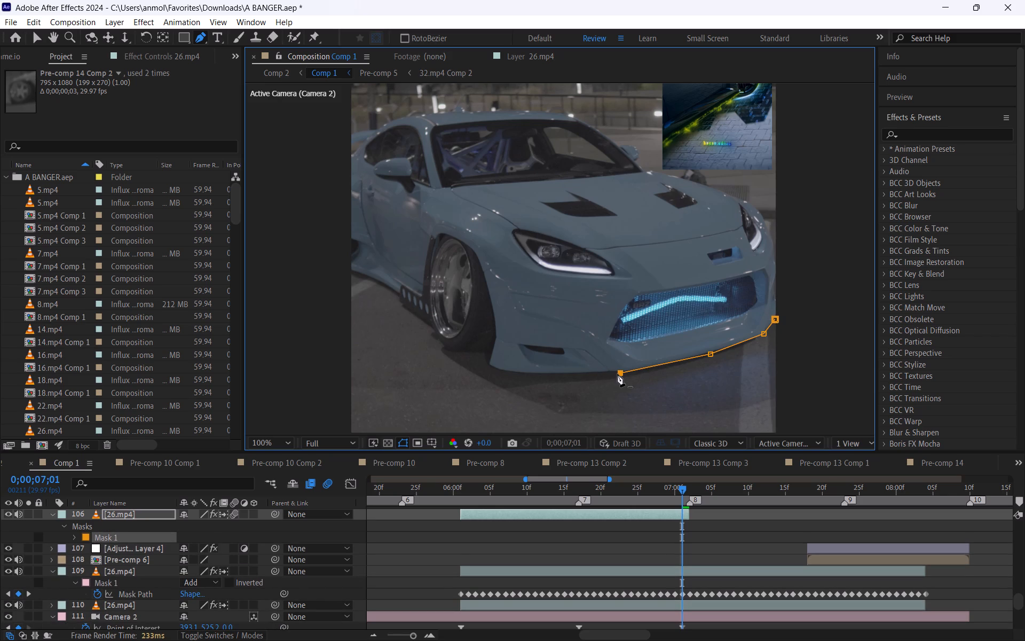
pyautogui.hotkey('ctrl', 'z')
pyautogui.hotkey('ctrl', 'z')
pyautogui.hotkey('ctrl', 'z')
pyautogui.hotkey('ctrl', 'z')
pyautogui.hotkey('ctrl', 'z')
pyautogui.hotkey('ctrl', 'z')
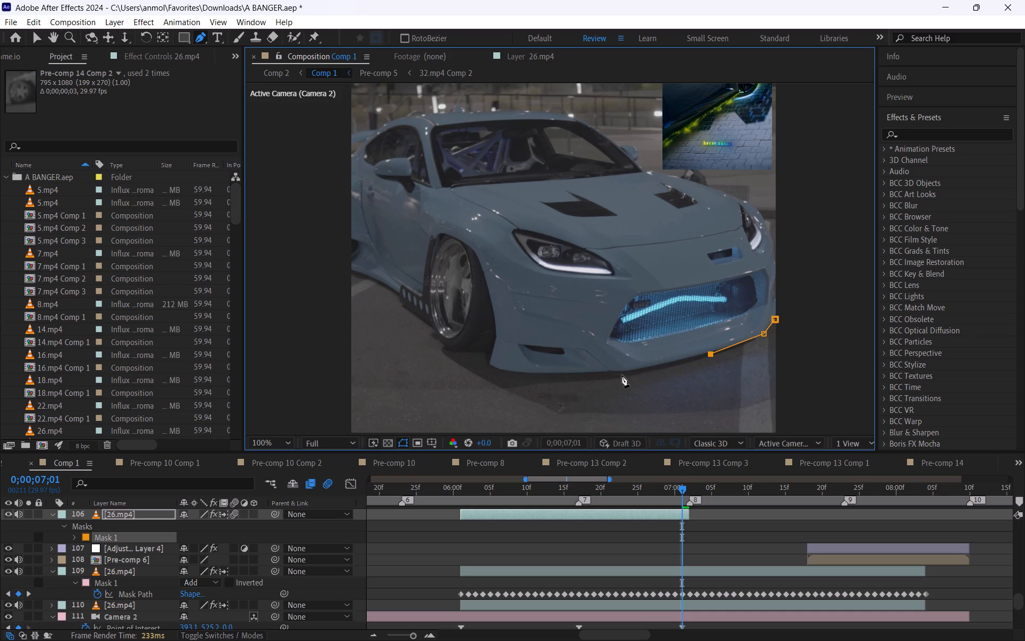
# Add the fourth Mask 1 point at the bumper's lower edge, below the near end of the grille.
pyautogui.click(623, 372)
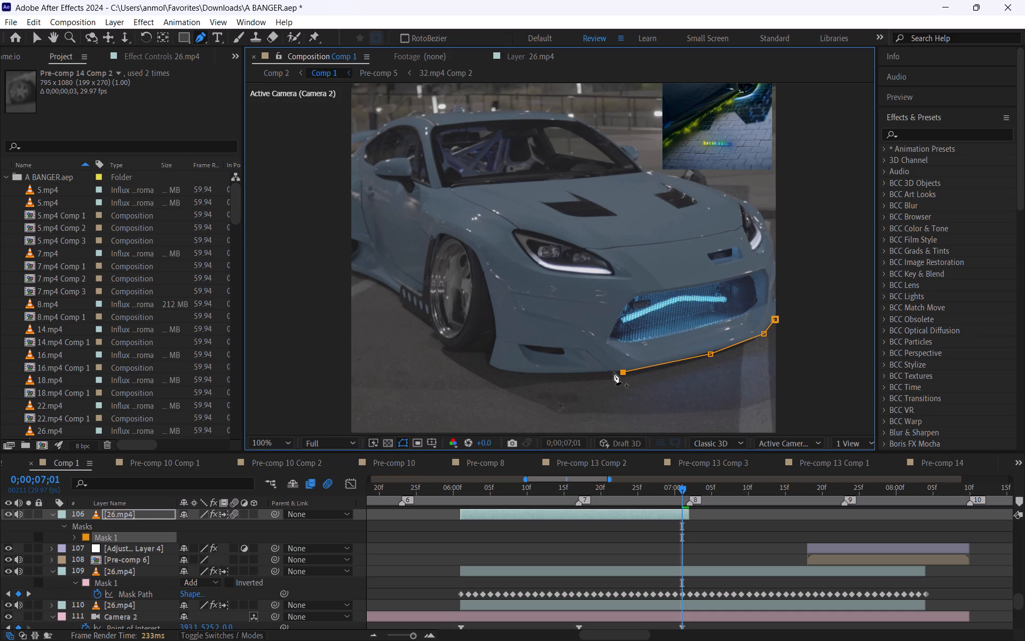
pyautogui.click(611, 372)
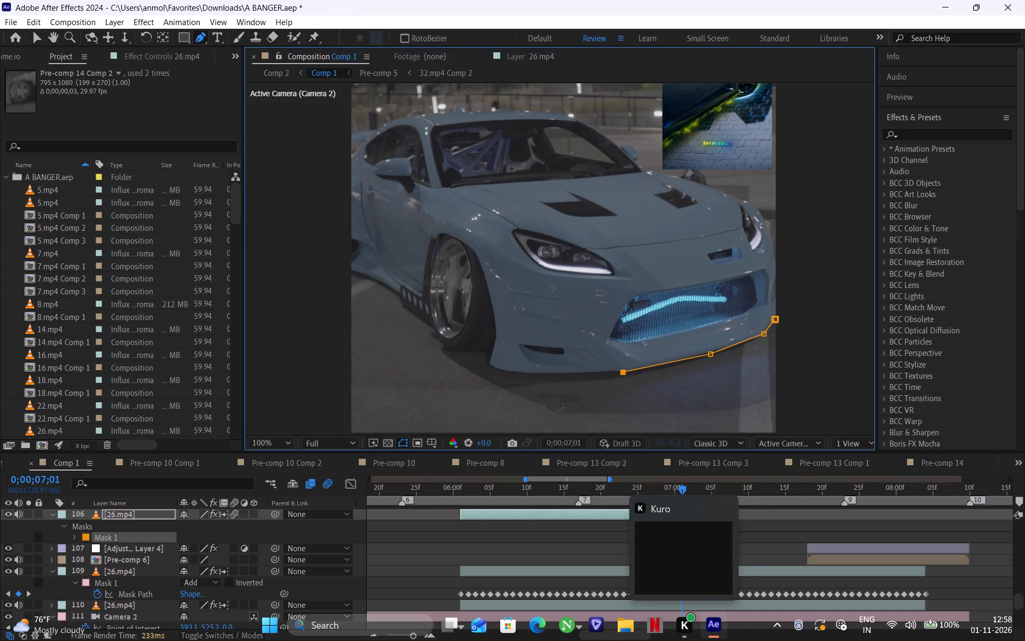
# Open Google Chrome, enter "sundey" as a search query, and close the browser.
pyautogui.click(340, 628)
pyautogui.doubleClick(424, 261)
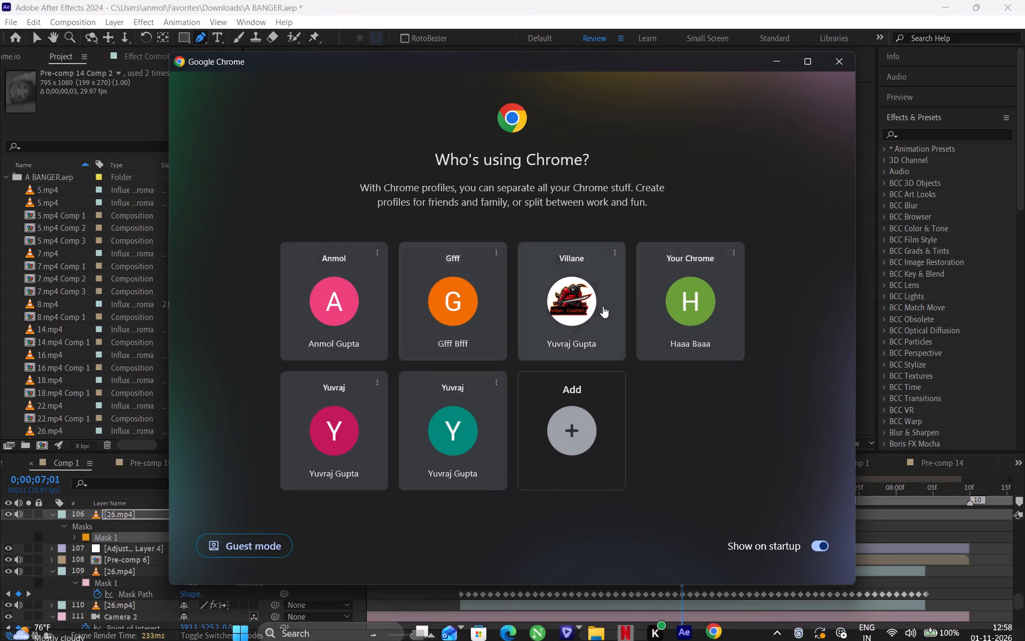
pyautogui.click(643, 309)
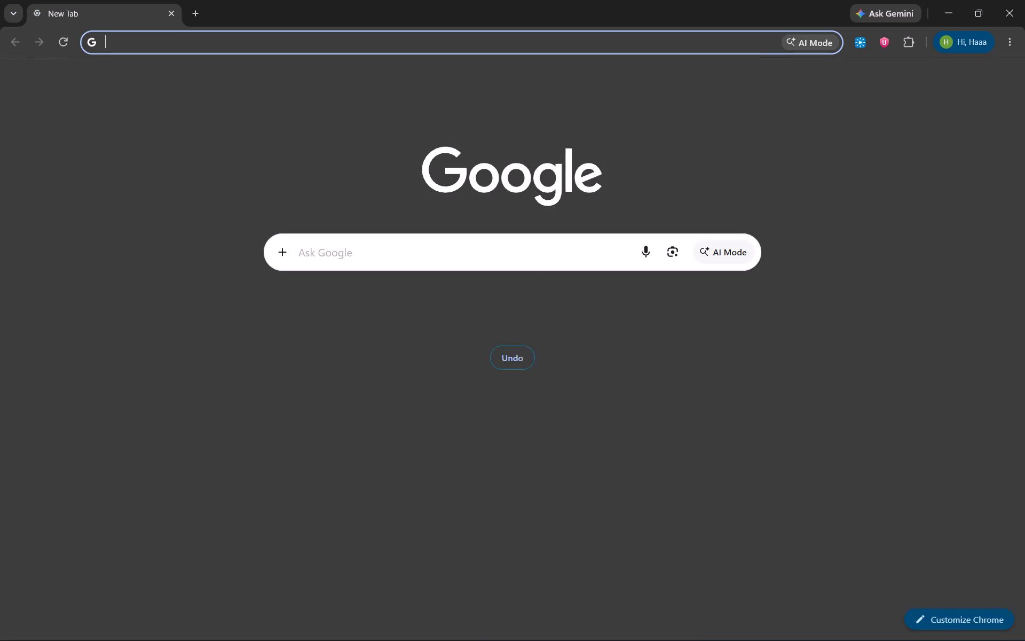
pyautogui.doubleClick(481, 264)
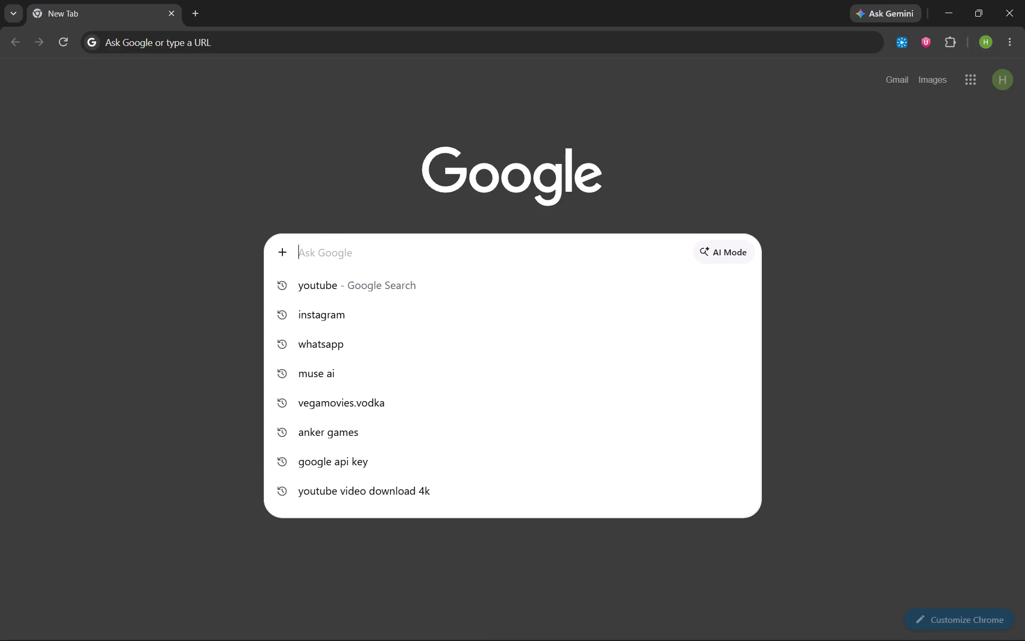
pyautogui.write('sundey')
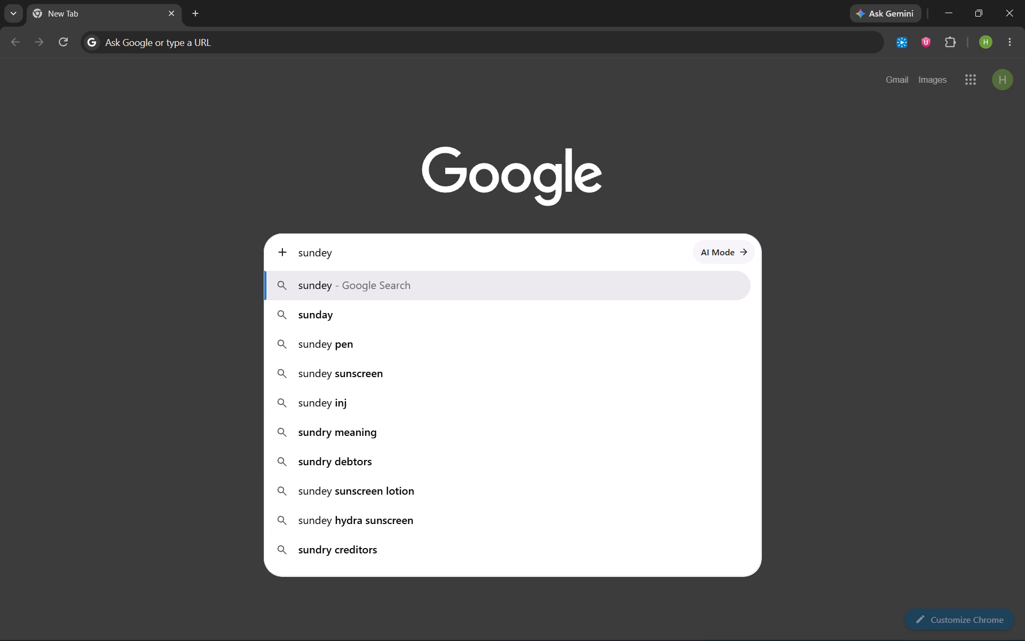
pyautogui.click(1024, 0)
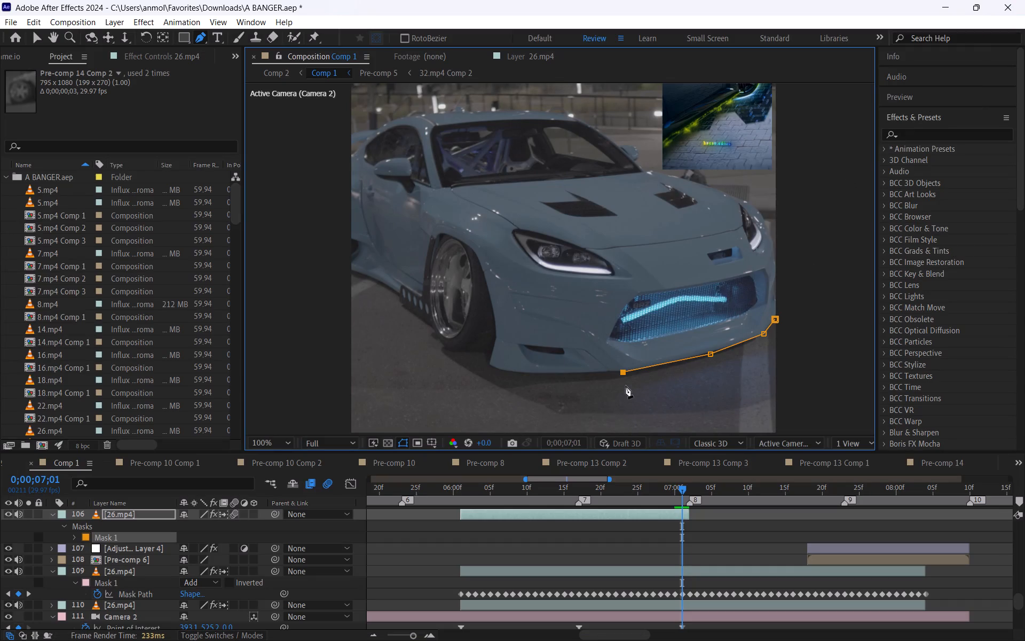
# Extend the Mask 1 path along the bumper's underside to its corner by the front wheel, adding an intermediate point and raising the end point slightly.
pyautogui.click(607, 372)
pyautogui.click(536, 373)
pyautogui.click(488, 365)
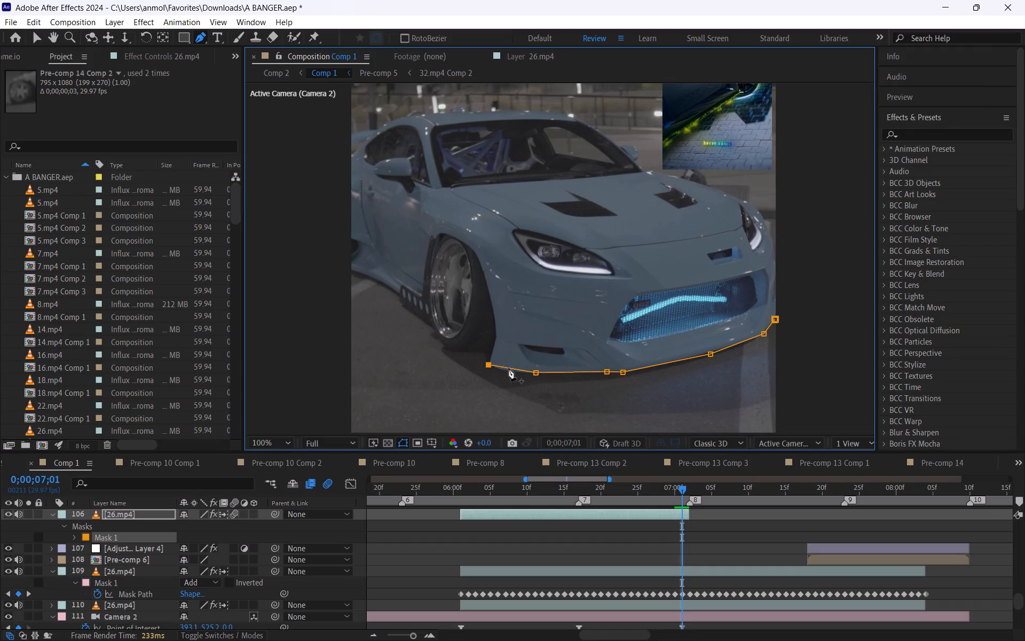
pyautogui.click(509, 368)
pyautogui.click(509, 368)
pyautogui.moveTo(490, 365); pyautogui.dragTo(491, 359)
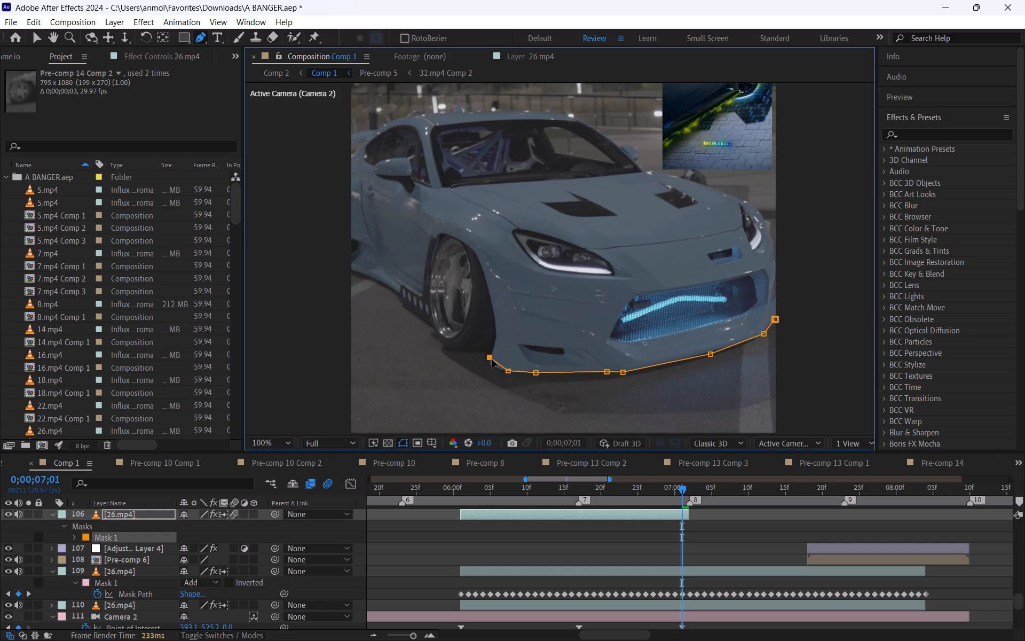
# Replace the last Mask 1 path point with one slightly lower on the bumper's corner by the front wheel.
pyautogui.hotkey('ctrl', 'z')
pyautogui.click(488, 365)
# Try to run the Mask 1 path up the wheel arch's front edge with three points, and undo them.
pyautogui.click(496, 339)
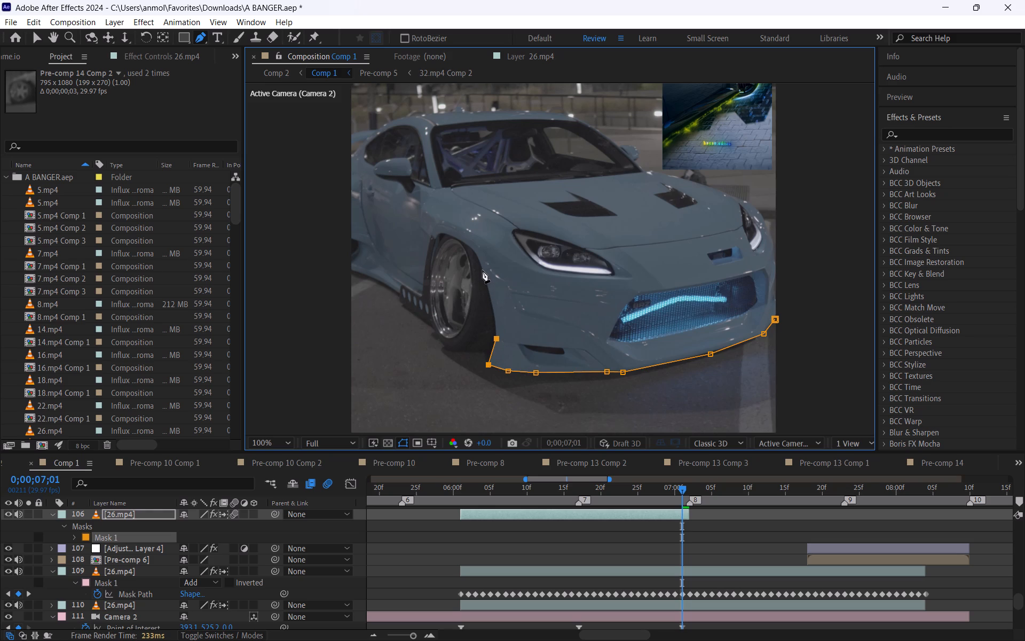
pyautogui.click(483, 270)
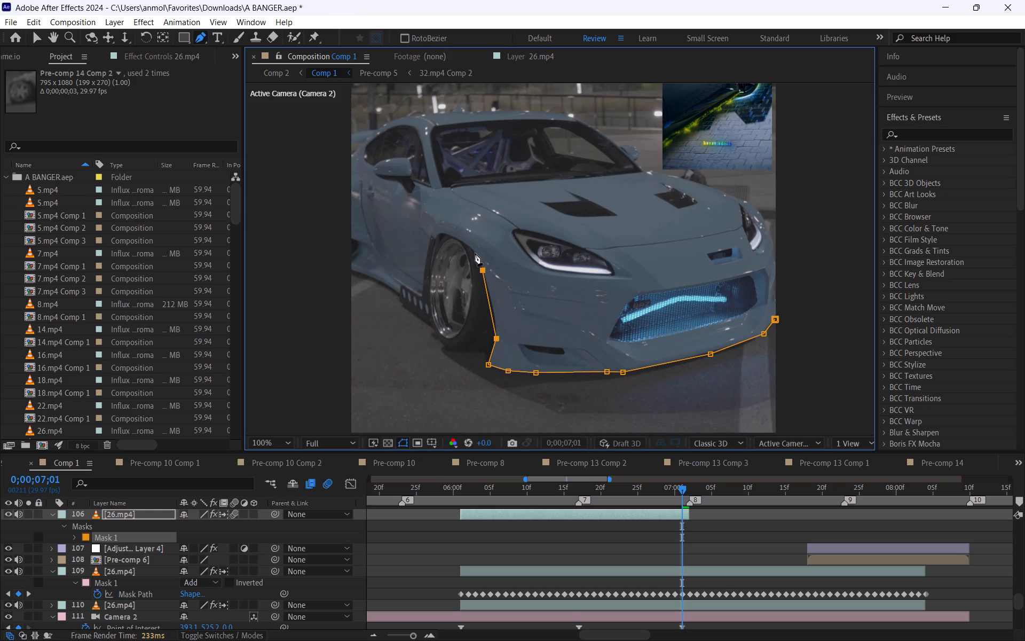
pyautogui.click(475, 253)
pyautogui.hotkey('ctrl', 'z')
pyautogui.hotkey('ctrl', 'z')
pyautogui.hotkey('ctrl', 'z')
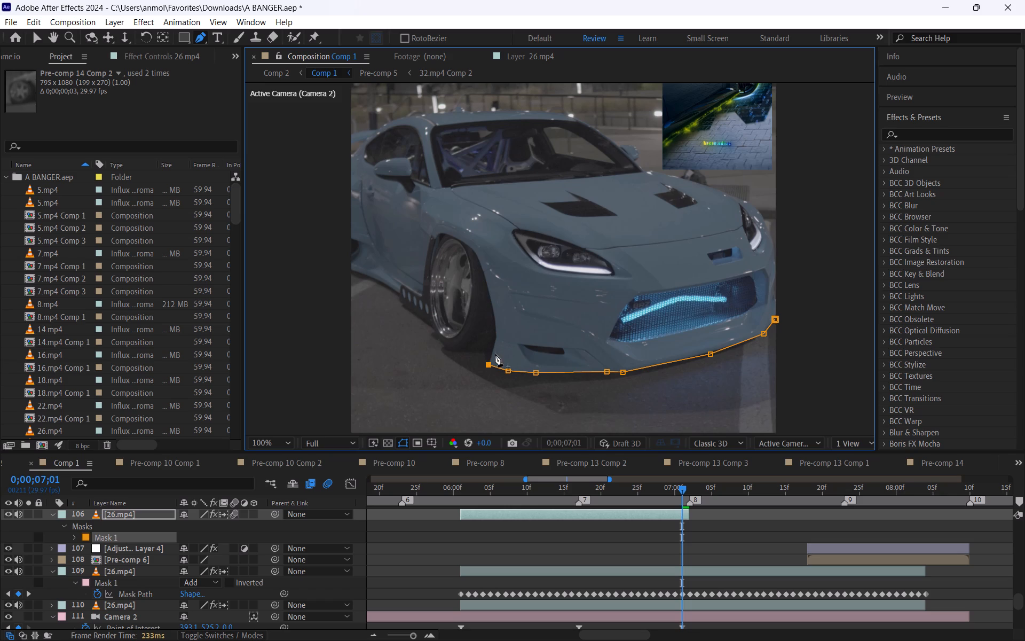
# Extend the Mask 1 path from the bumper corner under the front tyre to the tyre's lower rear edge.
pyautogui.click(491, 355)
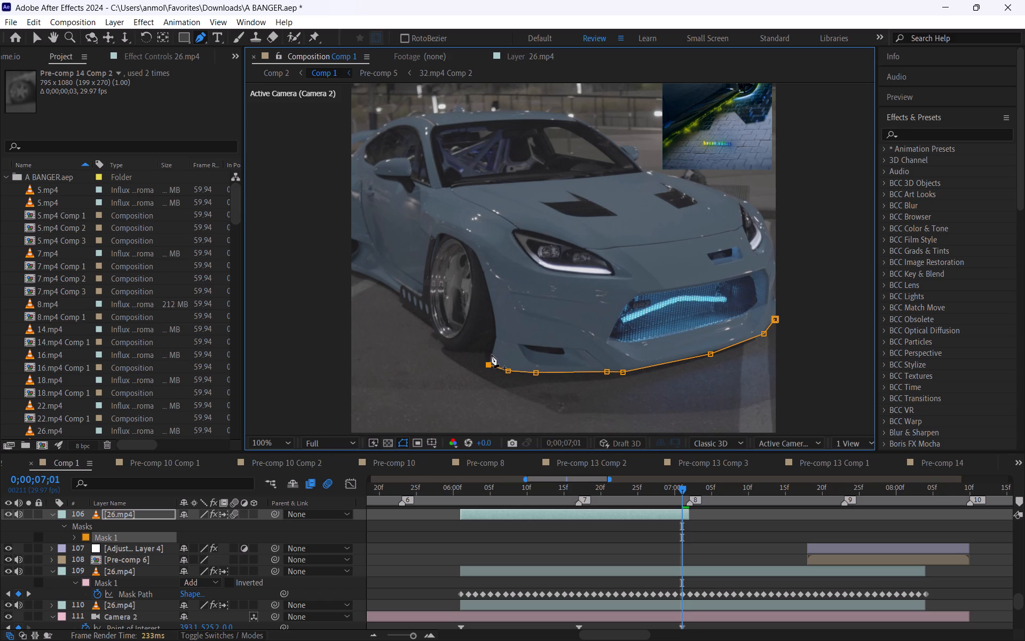
pyautogui.click(493, 351)
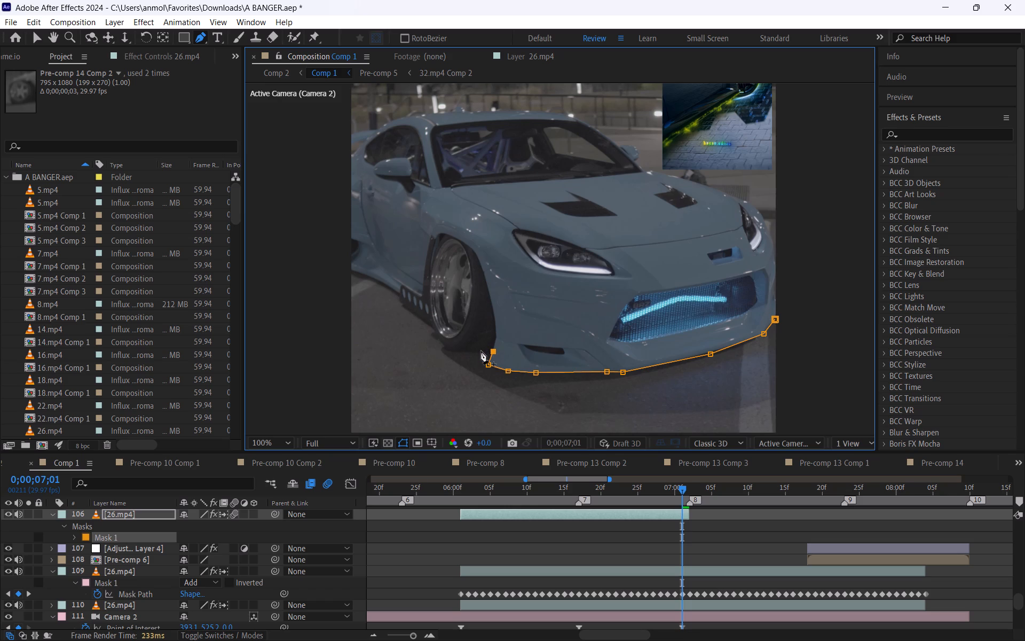
pyautogui.click(472, 354)
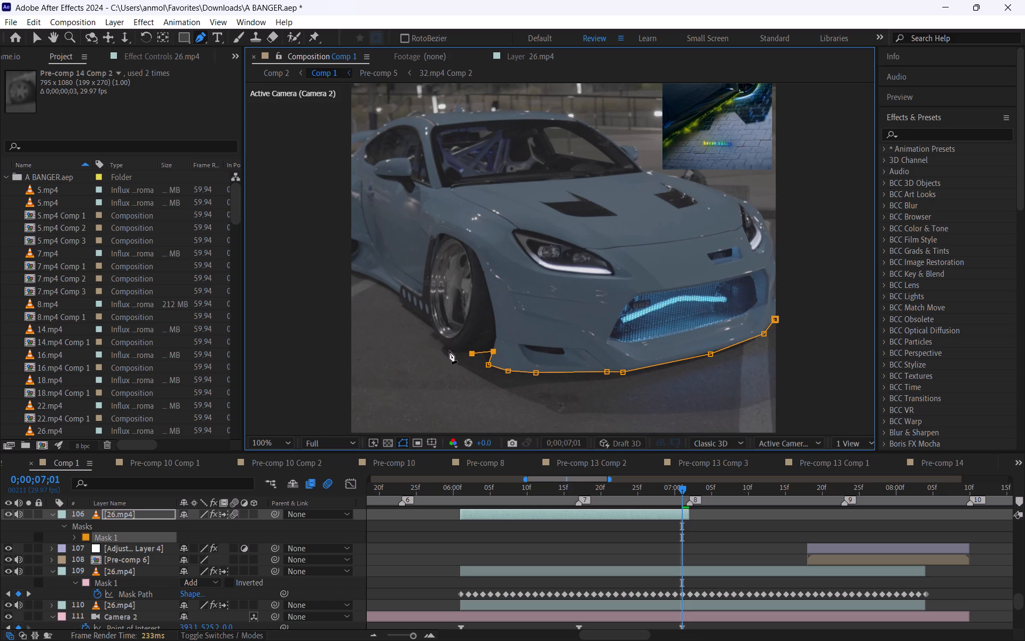
pyautogui.click(450, 351)
pyautogui.click(435, 335)
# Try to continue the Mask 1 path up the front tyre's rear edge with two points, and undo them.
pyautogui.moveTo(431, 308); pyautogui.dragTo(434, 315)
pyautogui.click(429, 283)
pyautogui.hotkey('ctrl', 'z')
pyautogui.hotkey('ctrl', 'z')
# Extend the Mask 1 path from the front tyre along the vented side skirt, adding a point above the skirt's rear corner.
pyautogui.click(401, 304)
pyautogui.click(398, 294)
pyautogui.scroll(1, 400, 295)
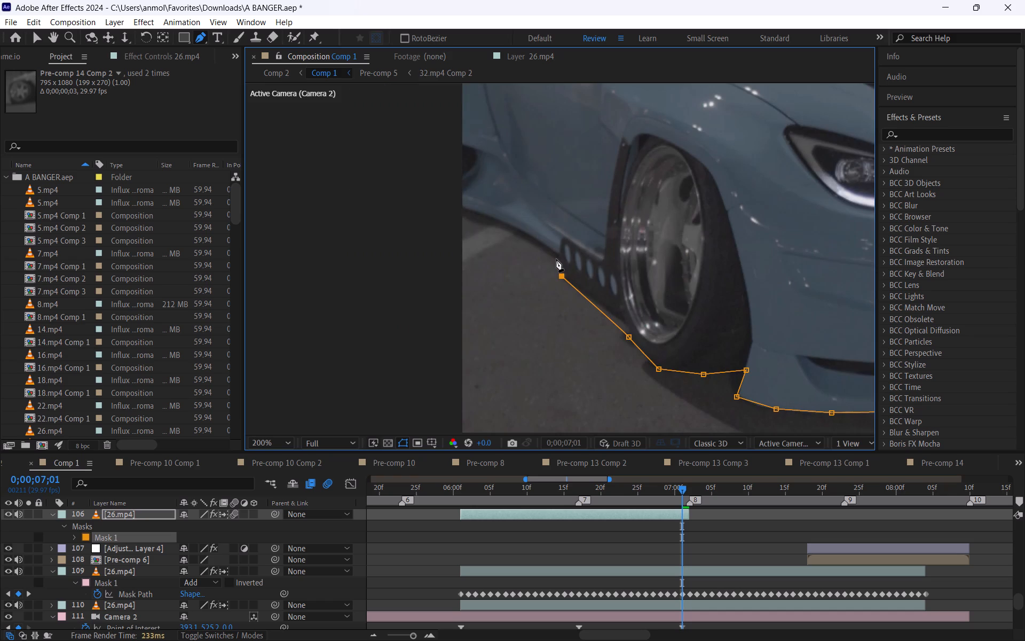
pyautogui.doubleClick(556, 258)
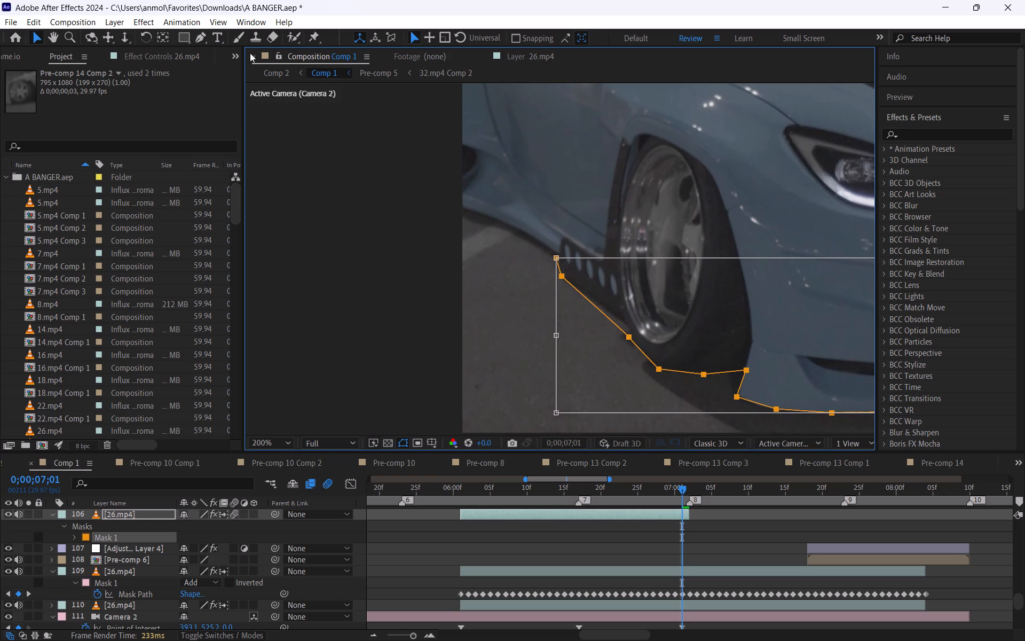
# Resume the Mask 1 path from its last point with the Pen tool and trace the car's lower side to the footage's edge.
pyautogui.click(201, 35)
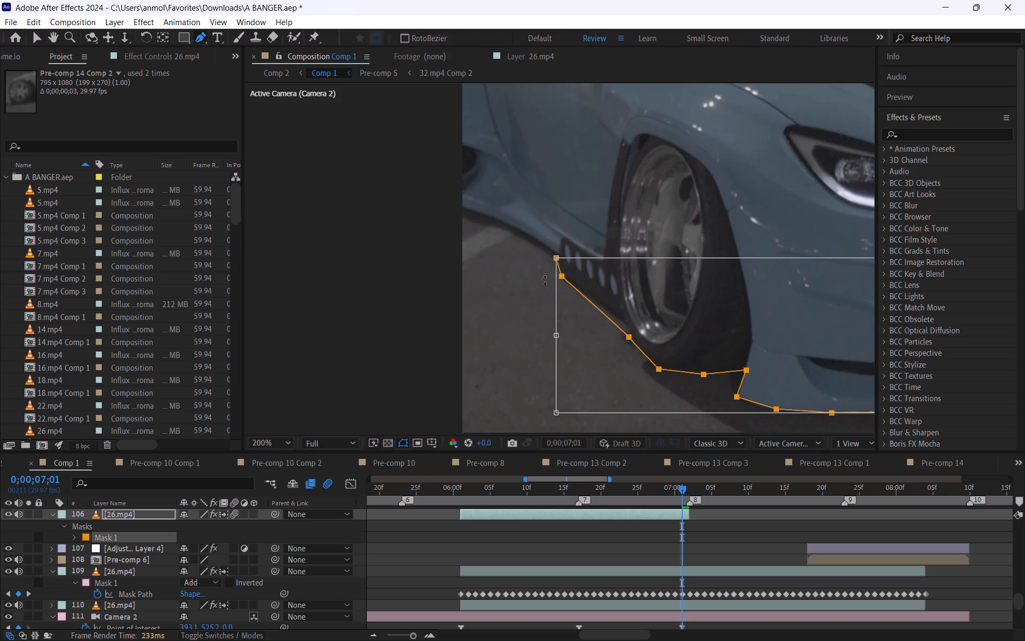
pyautogui.click(561, 276)
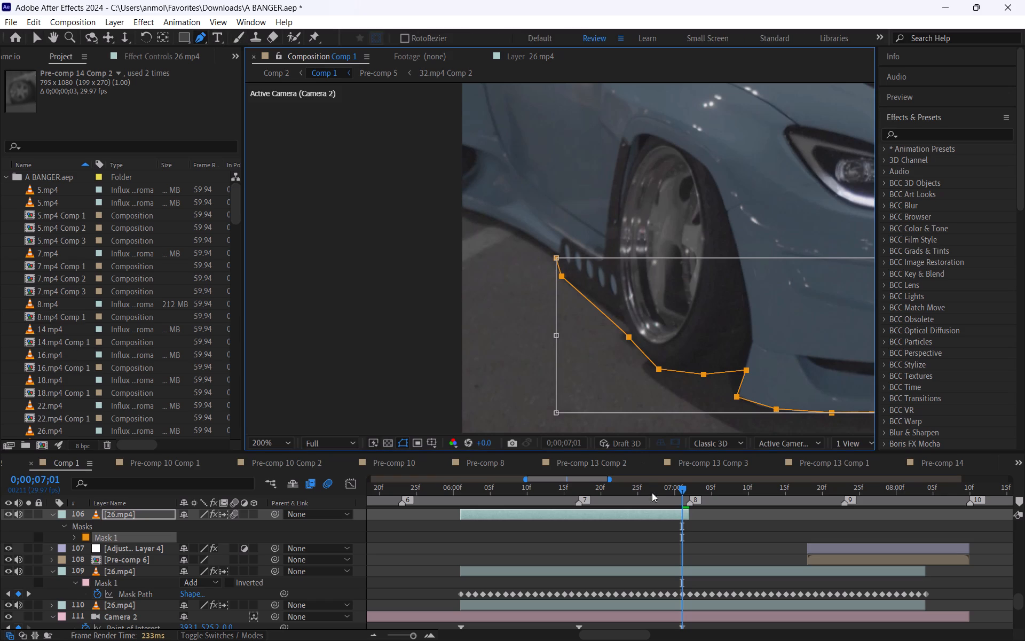
pyautogui.click(667, 533)
pyautogui.click(669, 515)
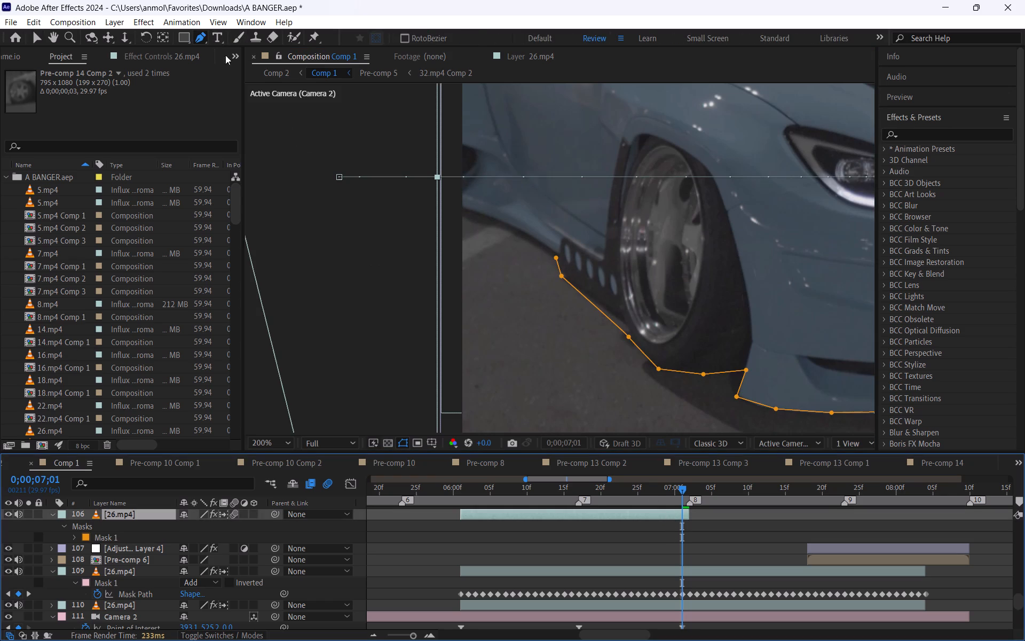
pyautogui.click(556, 258)
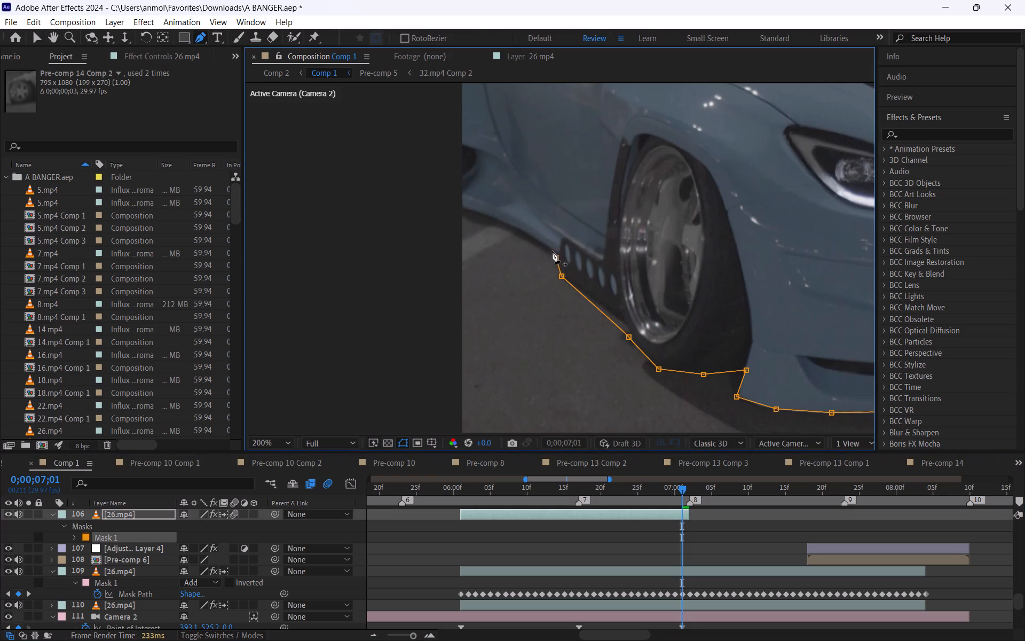
pyautogui.click(525, 233)
pyautogui.click(483, 216)
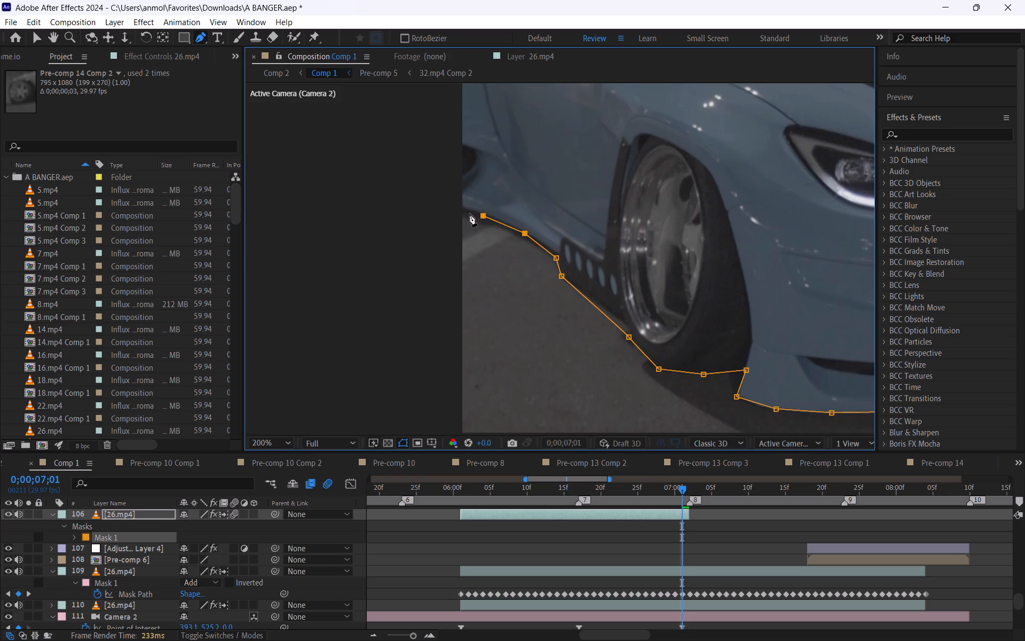
pyautogui.click(463, 209)
# Carry the Mask 1 path straight up the footage's edge to the top of the rear fender.
pyautogui.scroll(-1, 714, 222)
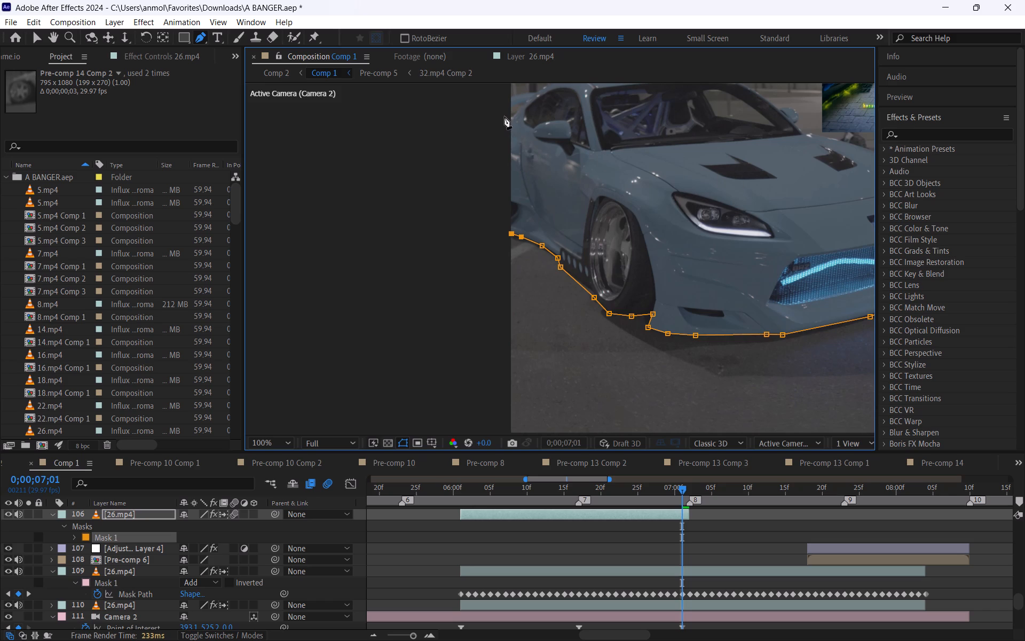
pyautogui.scroll(1, 505, 116)
pyautogui.click(575, 261)
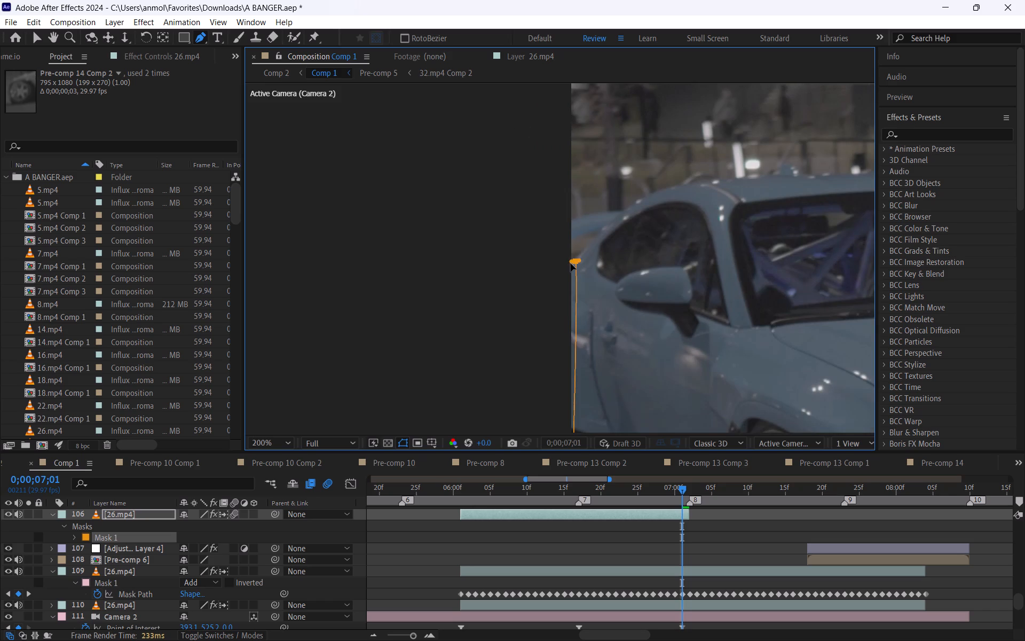
pyautogui.click(576, 261)
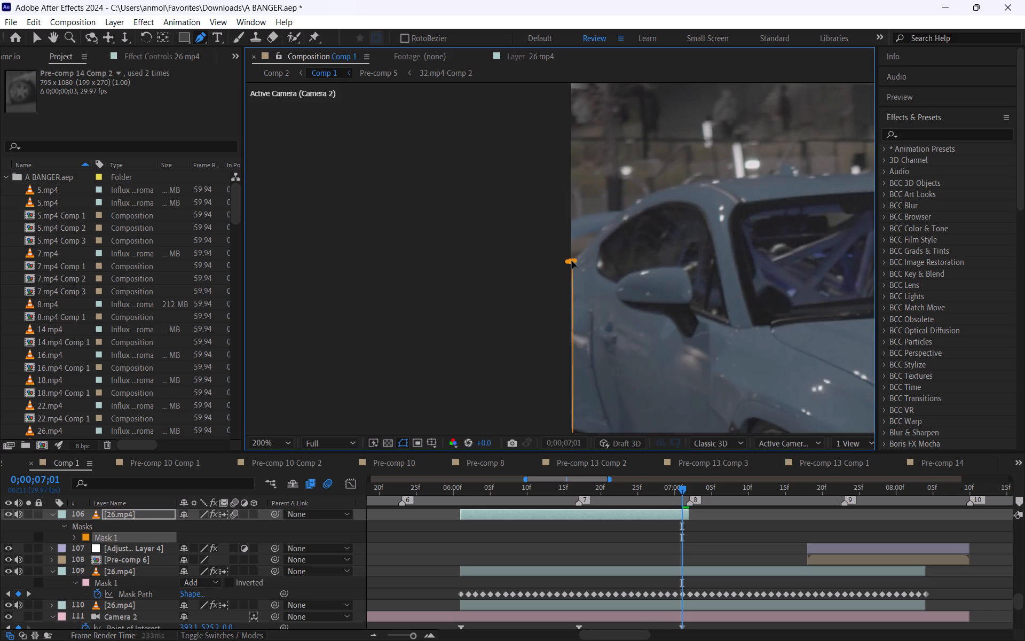
# Trace the Mask 1 path around the rear spoiler, from the side window's rear corner around its end and along its top edge.
pyautogui.click(601, 233)
pyautogui.click(571, 240)
pyautogui.click(565, 222)
pyautogui.moveTo(584, 215); pyautogui.dragTo(605, 214)
pyautogui.moveTo(619, 211); pyautogui.dragTo(625, 212)
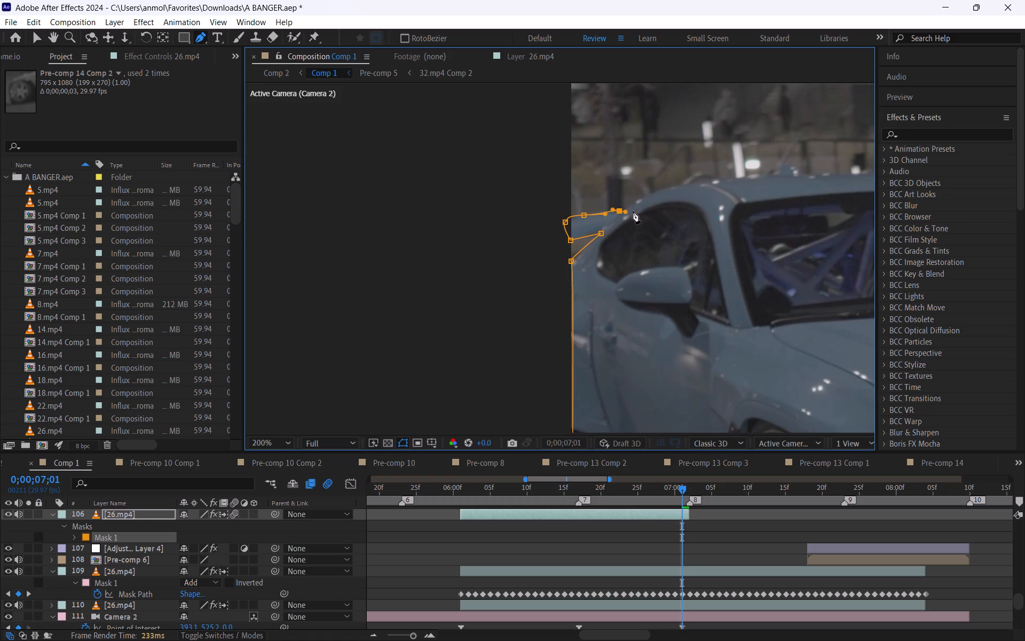
# Add five Mask 1 points along the rear roofline, from the spoiler to just past the roof antenna.
pyautogui.click(645, 196)
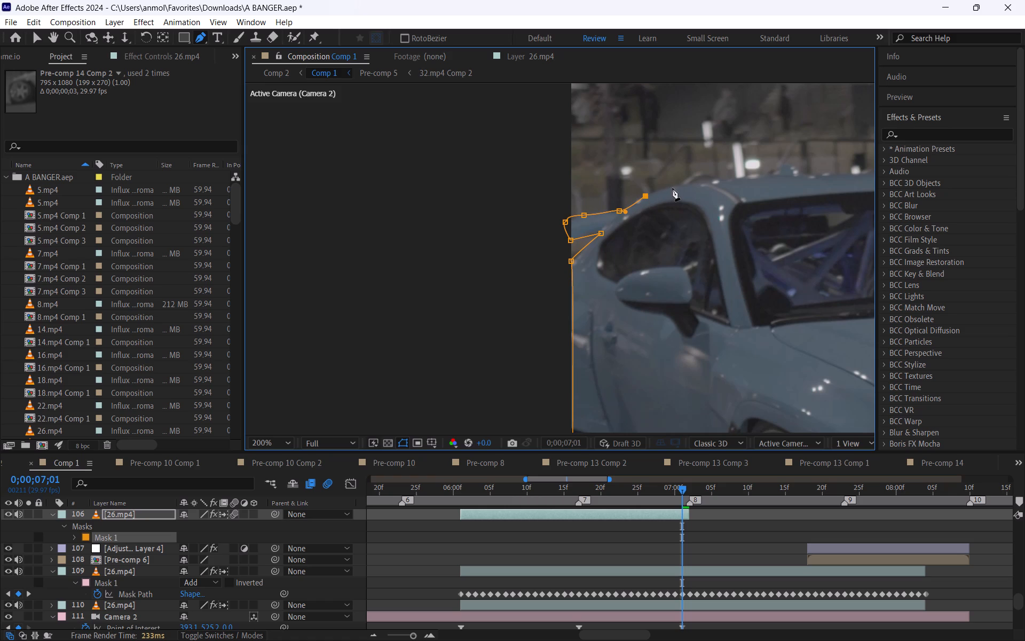
pyautogui.click(674, 188)
pyautogui.click(706, 183)
pyautogui.click(749, 177)
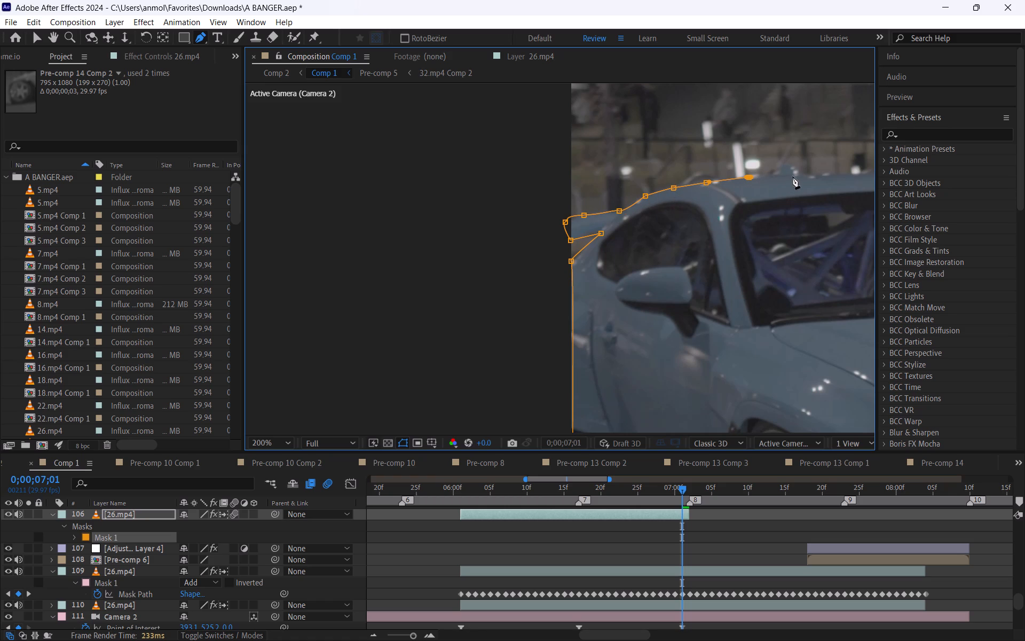
pyautogui.click(801, 175)
# Extend the Mask 1 path across the roof's top edge with a curved point and another near the far windshield corner.
pyautogui.press('space')
pyautogui.press('space')
pyautogui.press('space')
pyautogui.press('space')
pyautogui.press('space')
pyautogui.press('space')
pyautogui.press('space')
pyautogui.press('space')
pyautogui.press('space')
pyautogui.press('space')
pyautogui.press('space')
pyautogui.press('space')
pyautogui.press('space')
pyautogui.press('space')
pyautogui.press('space')
pyautogui.press('space')
pyautogui.press('space')
pyautogui.press('space')
pyautogui.press('space')
pyautogui.press('space')
pyautogui.moveTo(803, 282); pyautogui.dragTo(338, 263)
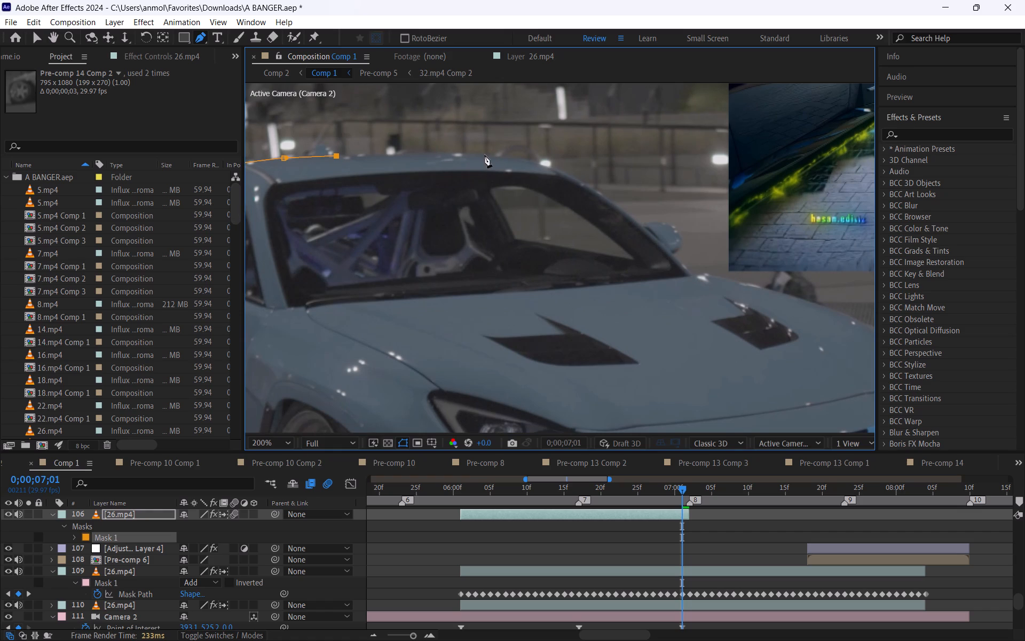
pyautogui.moveTo(456, 152); pyautogui.dragTo(468, 152)
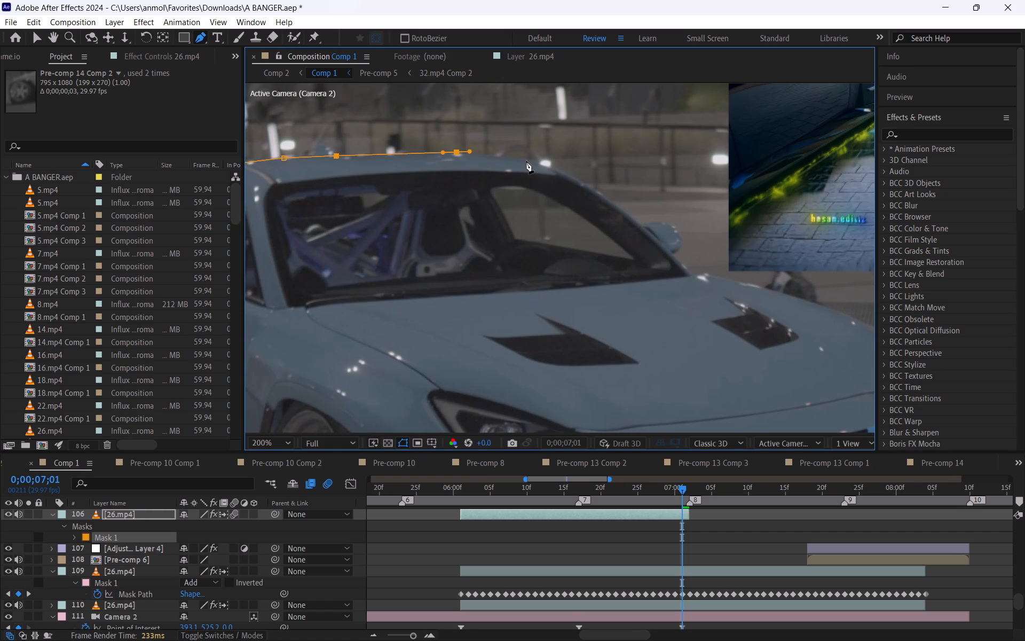
pyautogui.click(526, 160)
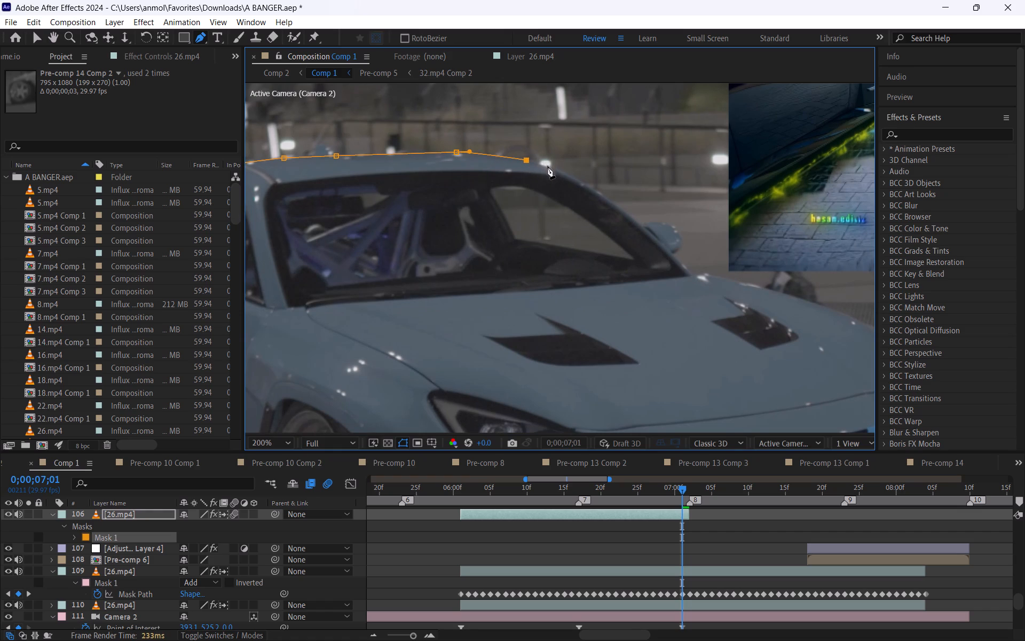
# Extend the Mask 1 path down the far windshield pillar and over the top of the far side mirror.
pyautogui.click(548, 166)
pyautogui.moveTo(589, 186); pyautogui.dragTo(597, 190)
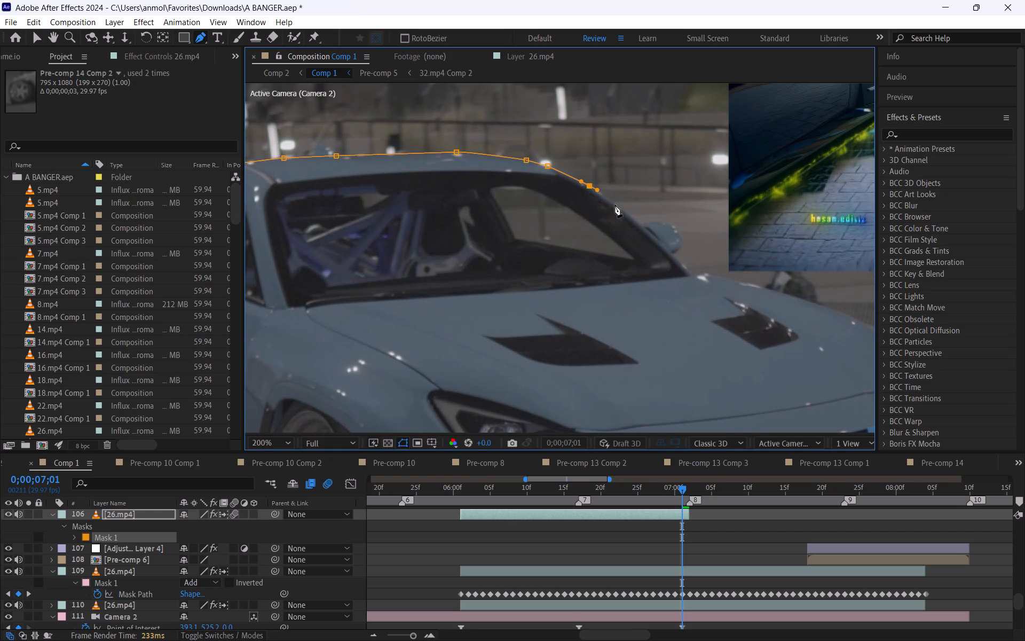
pyautogui.click(620, 207)
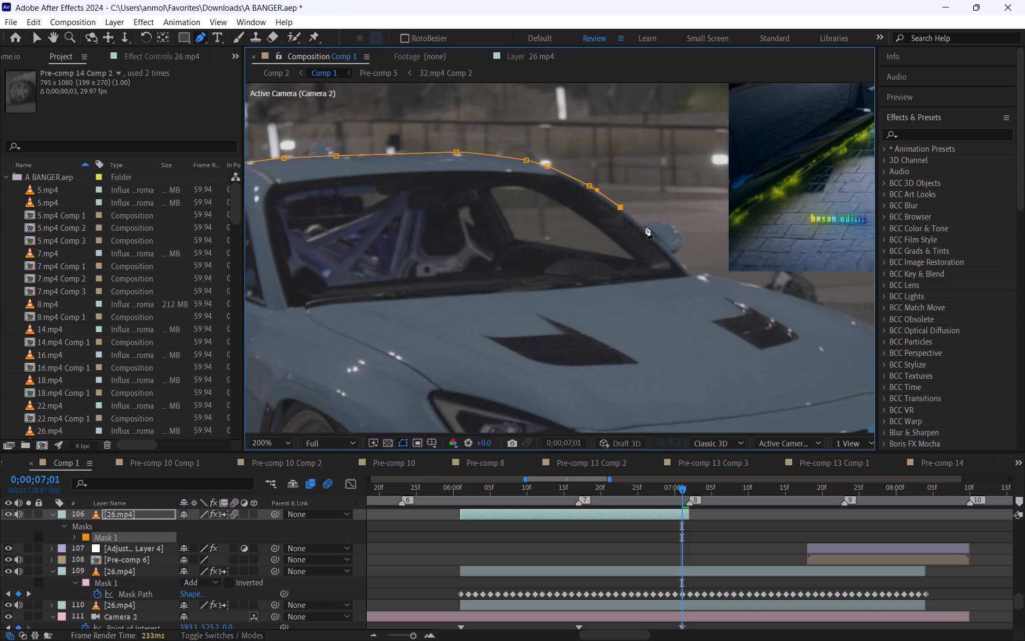
pyautogui.click(644, 225)
pyautogui.click(657, 220)
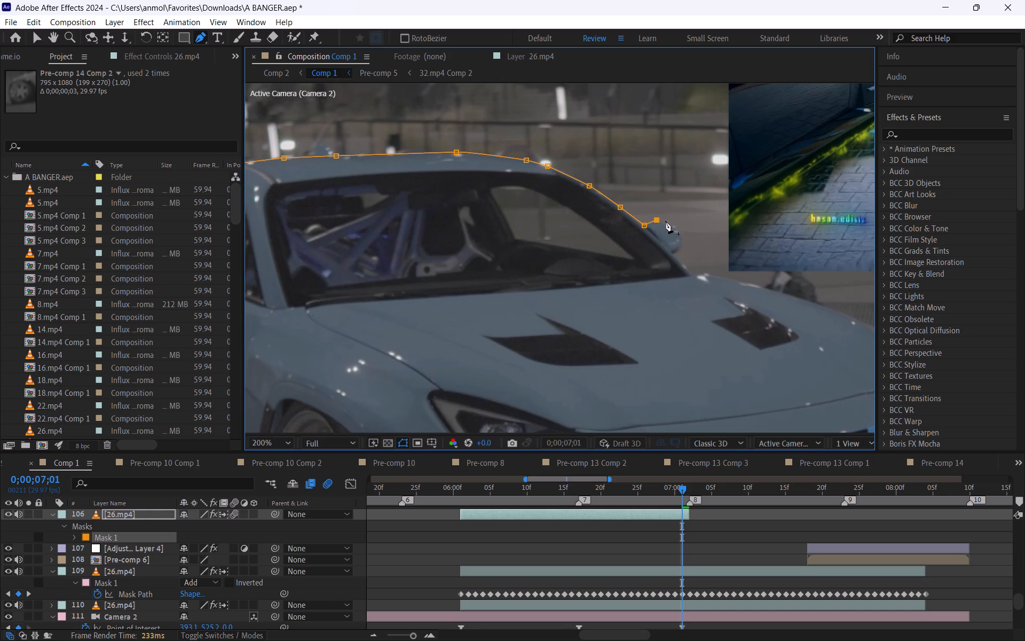
pyautogui.click(669, 222)
pyautogui.click(672, 226)
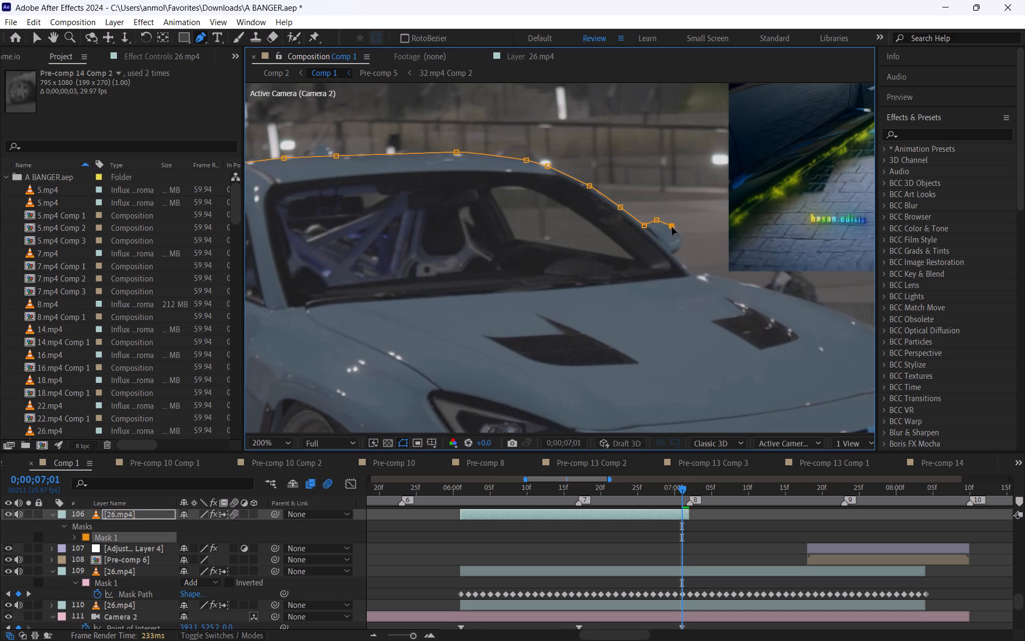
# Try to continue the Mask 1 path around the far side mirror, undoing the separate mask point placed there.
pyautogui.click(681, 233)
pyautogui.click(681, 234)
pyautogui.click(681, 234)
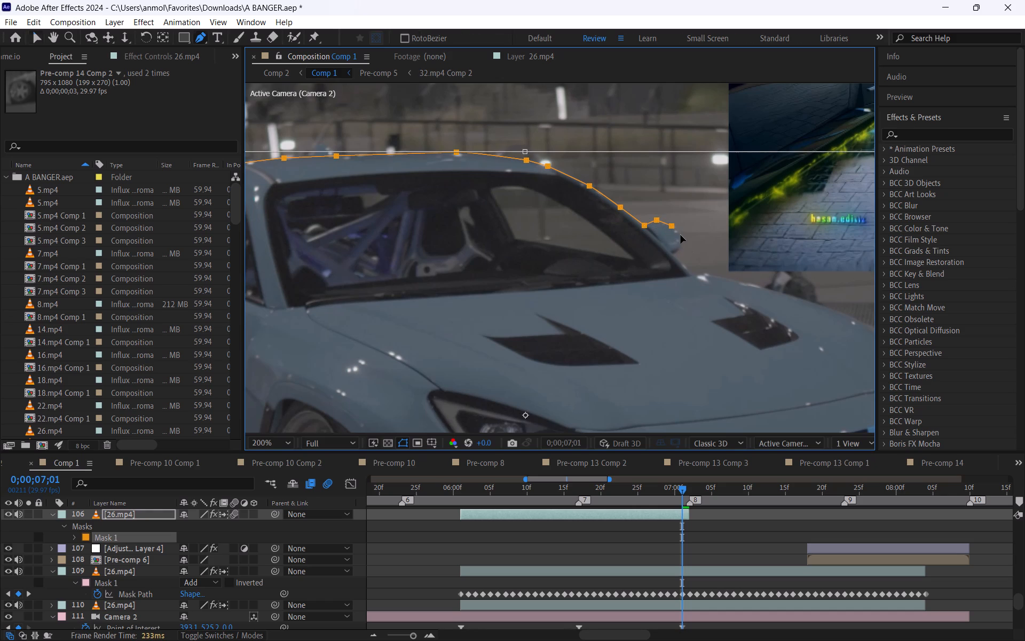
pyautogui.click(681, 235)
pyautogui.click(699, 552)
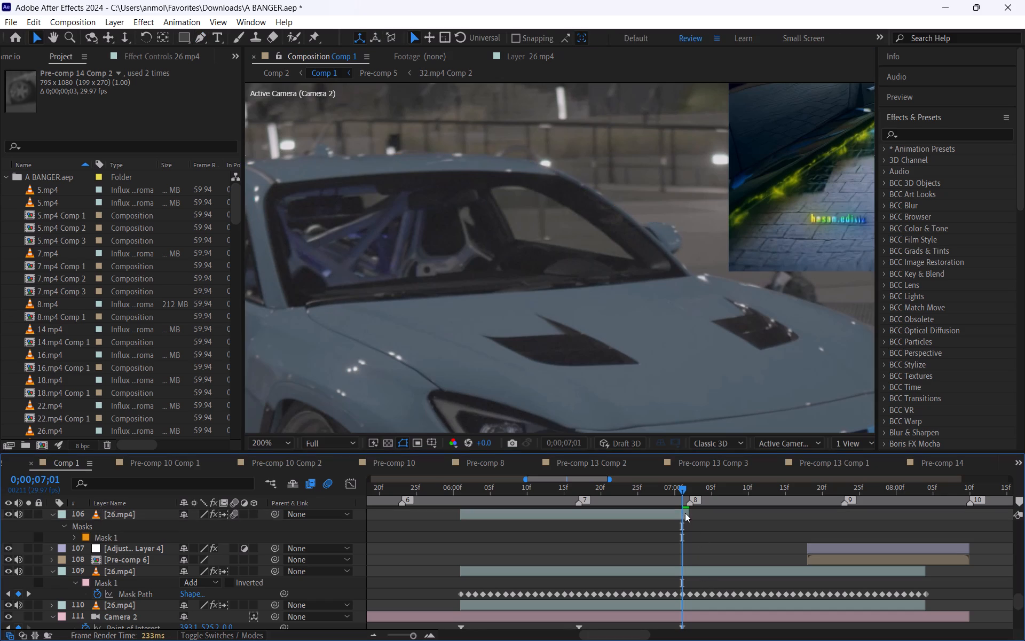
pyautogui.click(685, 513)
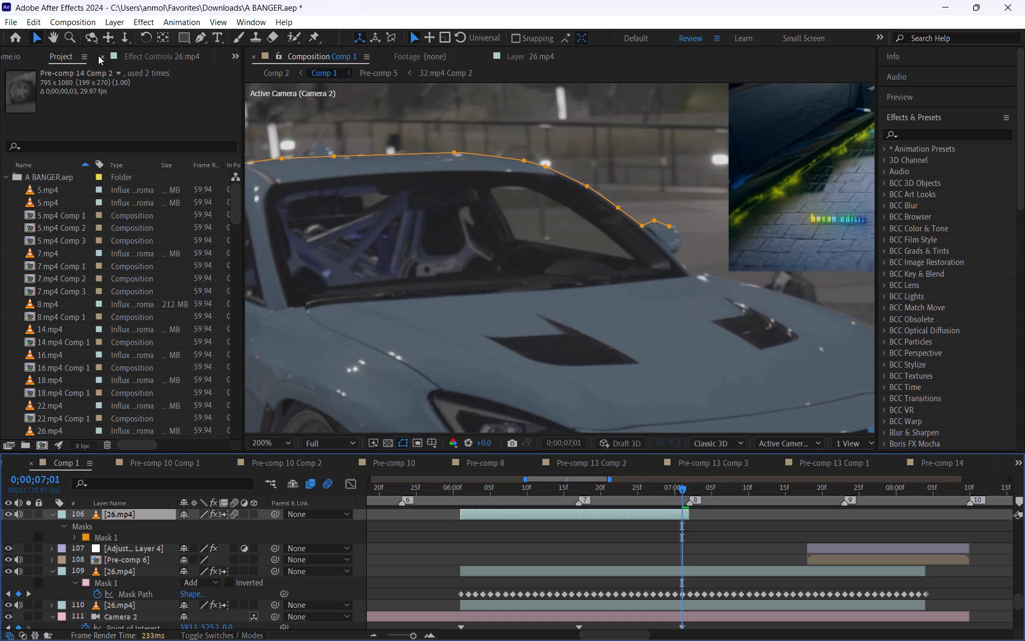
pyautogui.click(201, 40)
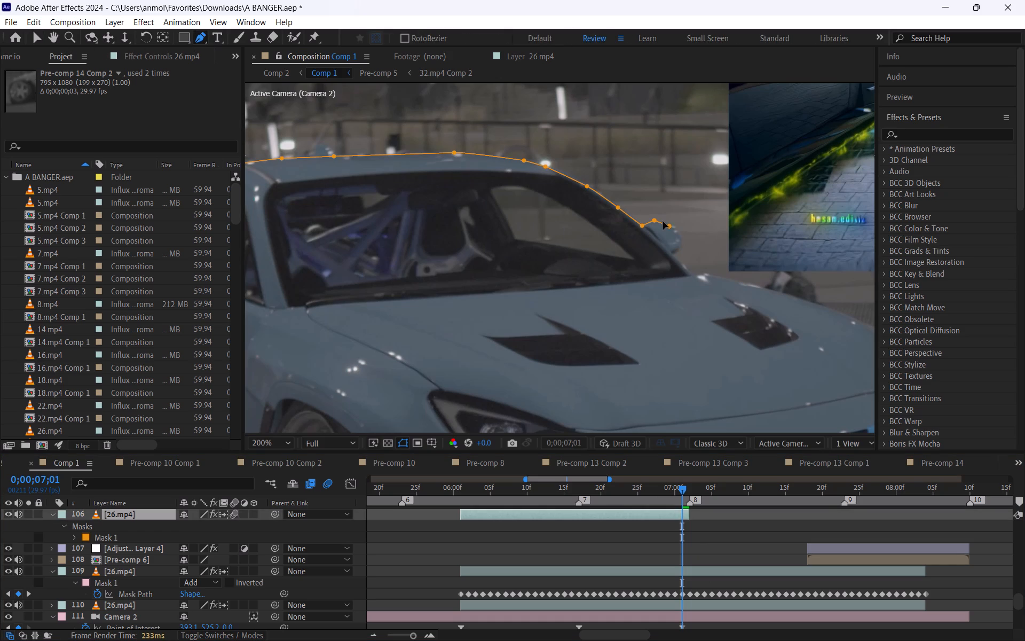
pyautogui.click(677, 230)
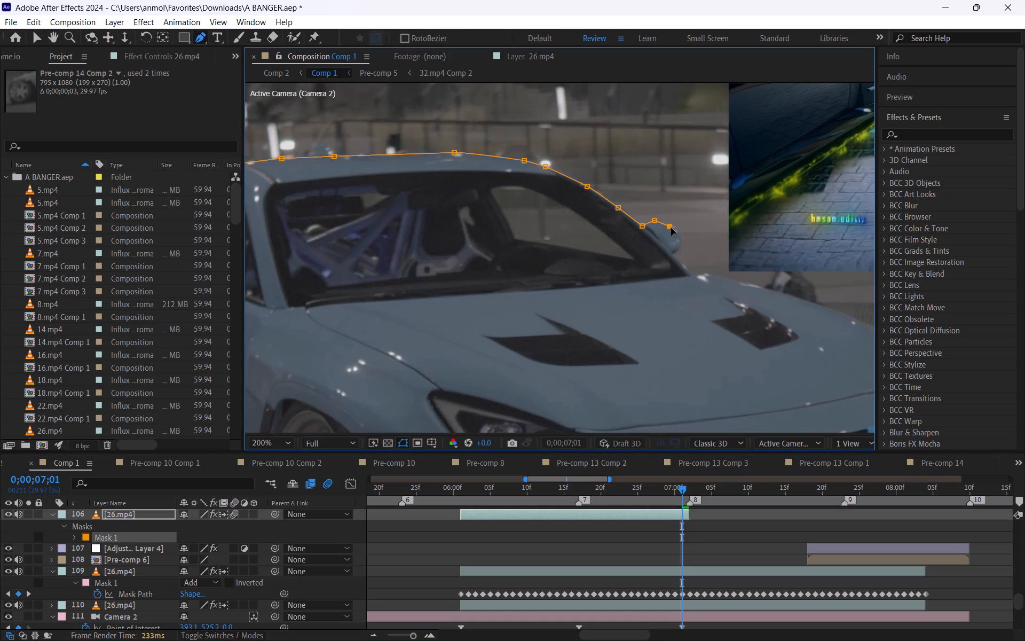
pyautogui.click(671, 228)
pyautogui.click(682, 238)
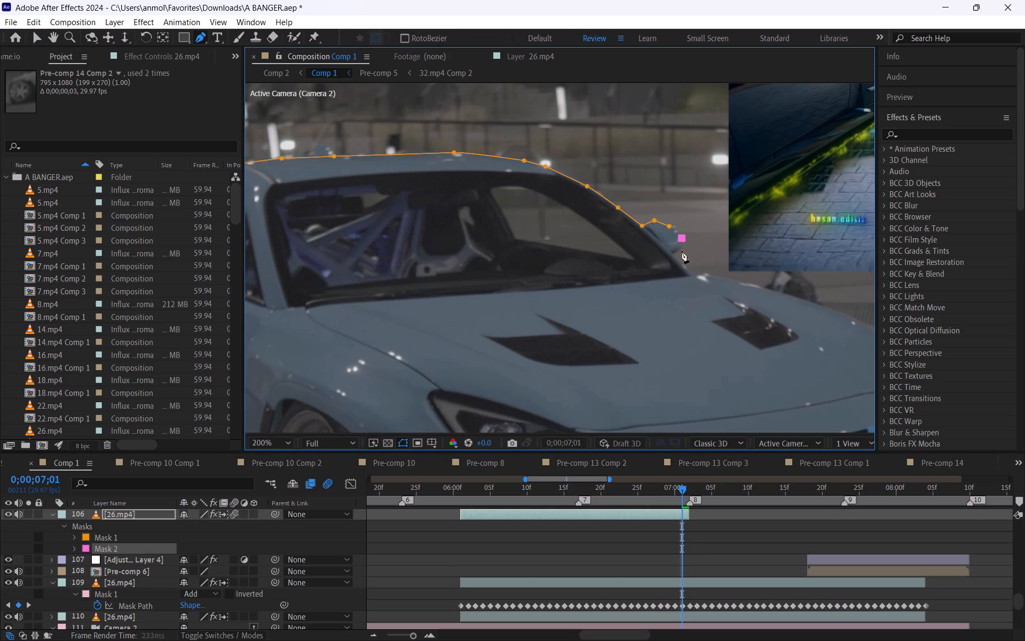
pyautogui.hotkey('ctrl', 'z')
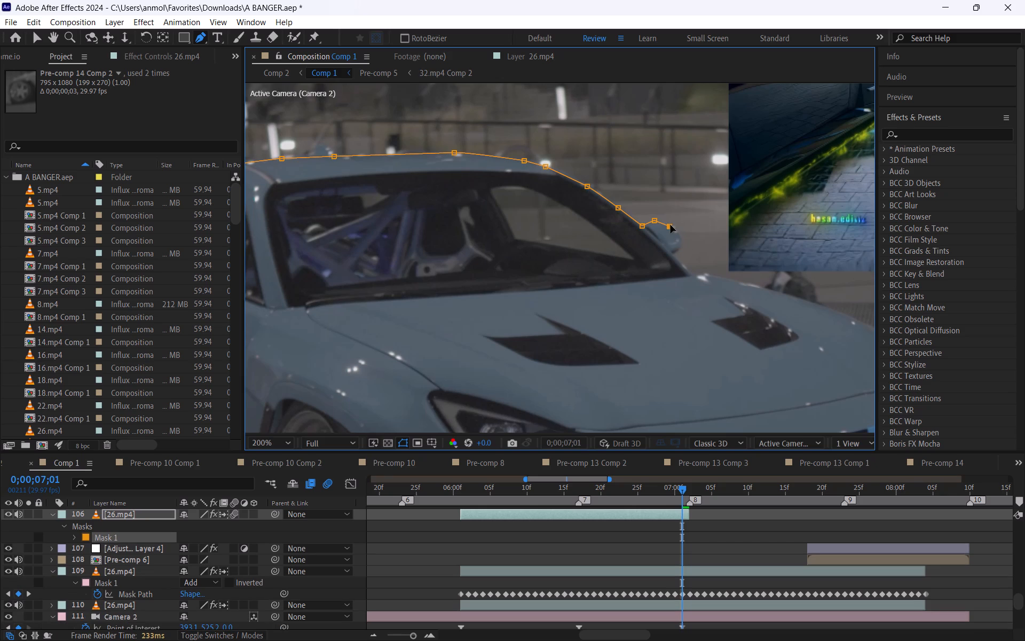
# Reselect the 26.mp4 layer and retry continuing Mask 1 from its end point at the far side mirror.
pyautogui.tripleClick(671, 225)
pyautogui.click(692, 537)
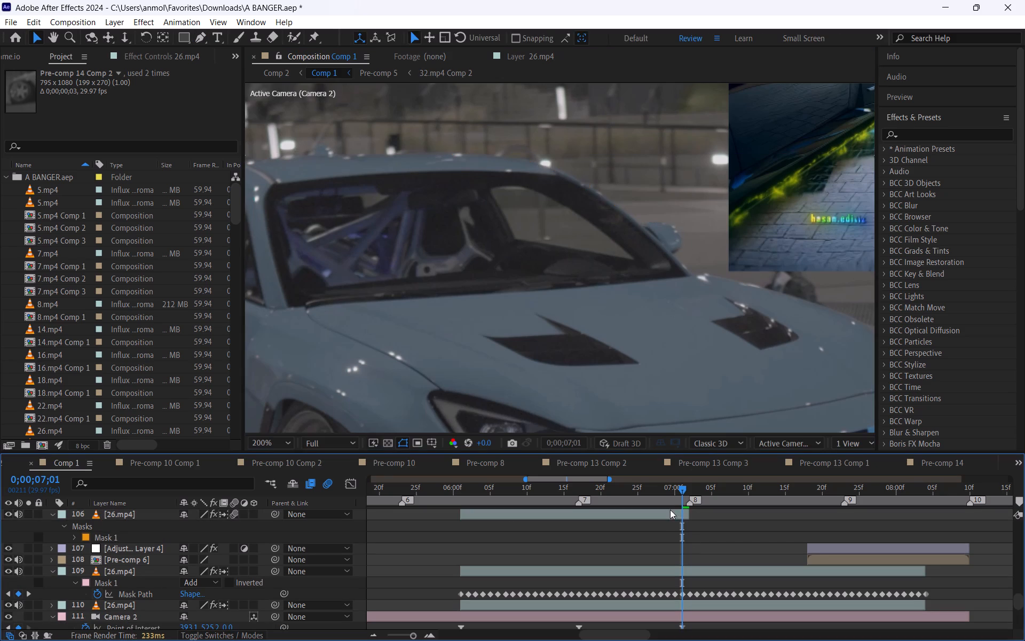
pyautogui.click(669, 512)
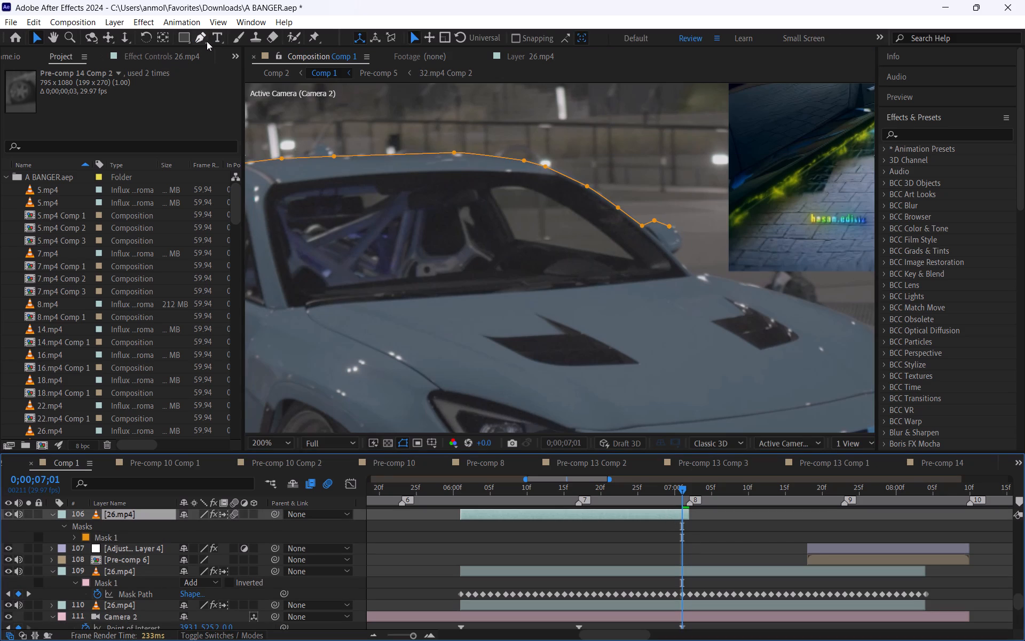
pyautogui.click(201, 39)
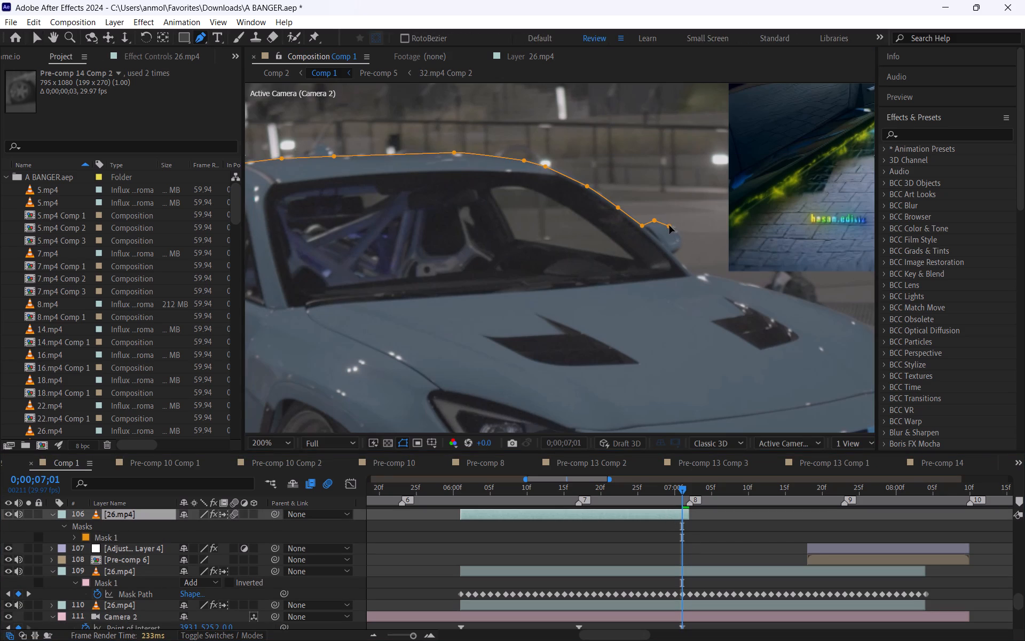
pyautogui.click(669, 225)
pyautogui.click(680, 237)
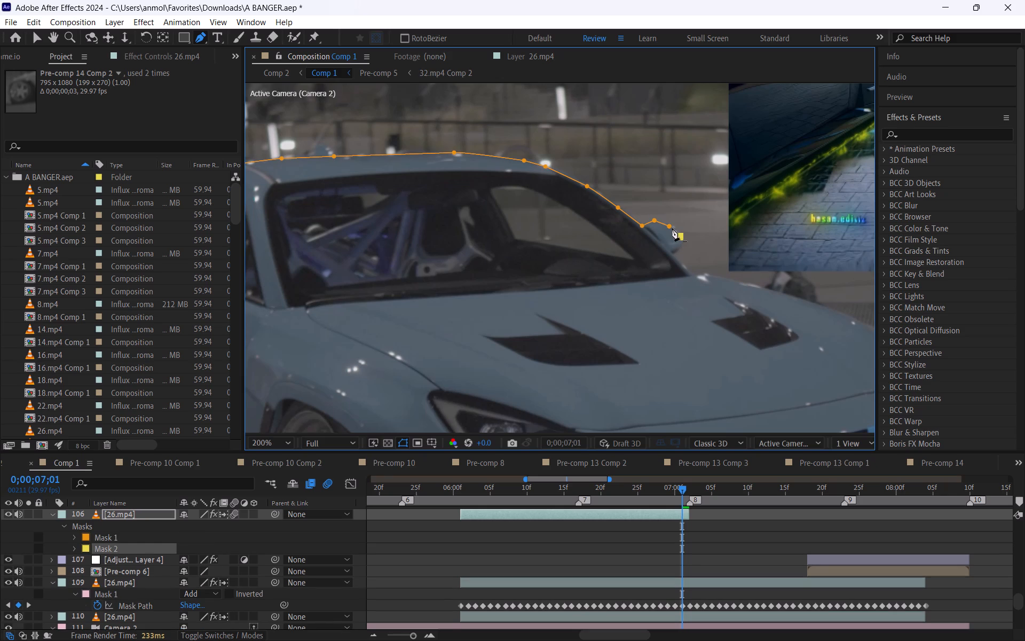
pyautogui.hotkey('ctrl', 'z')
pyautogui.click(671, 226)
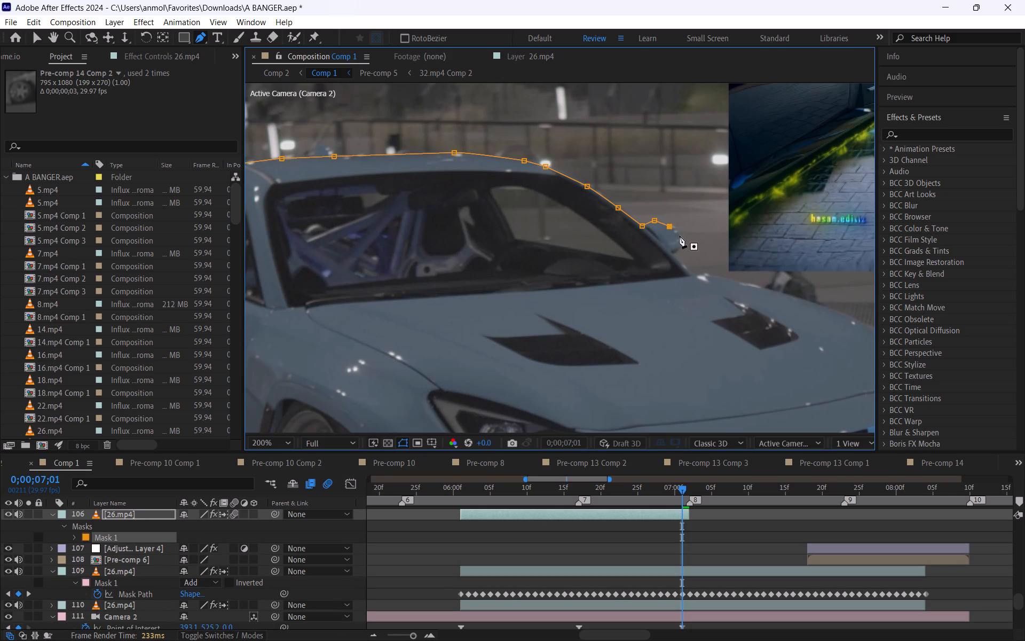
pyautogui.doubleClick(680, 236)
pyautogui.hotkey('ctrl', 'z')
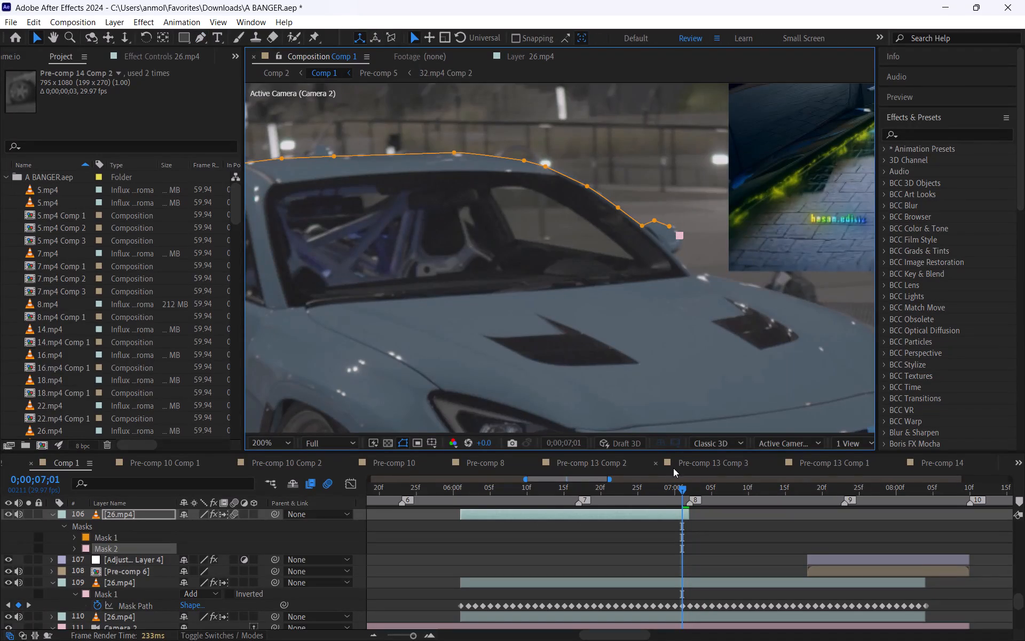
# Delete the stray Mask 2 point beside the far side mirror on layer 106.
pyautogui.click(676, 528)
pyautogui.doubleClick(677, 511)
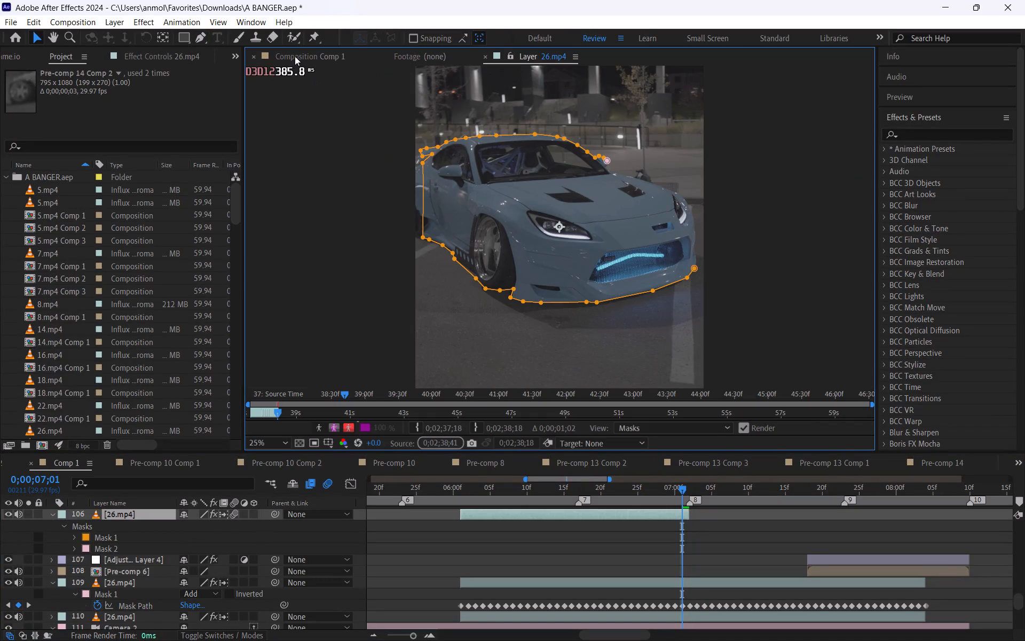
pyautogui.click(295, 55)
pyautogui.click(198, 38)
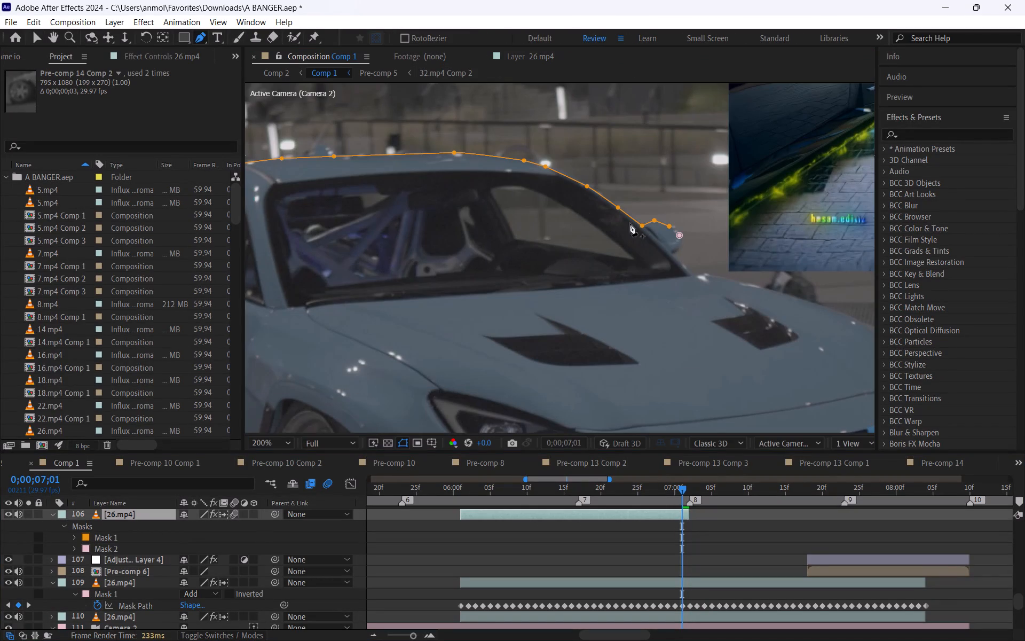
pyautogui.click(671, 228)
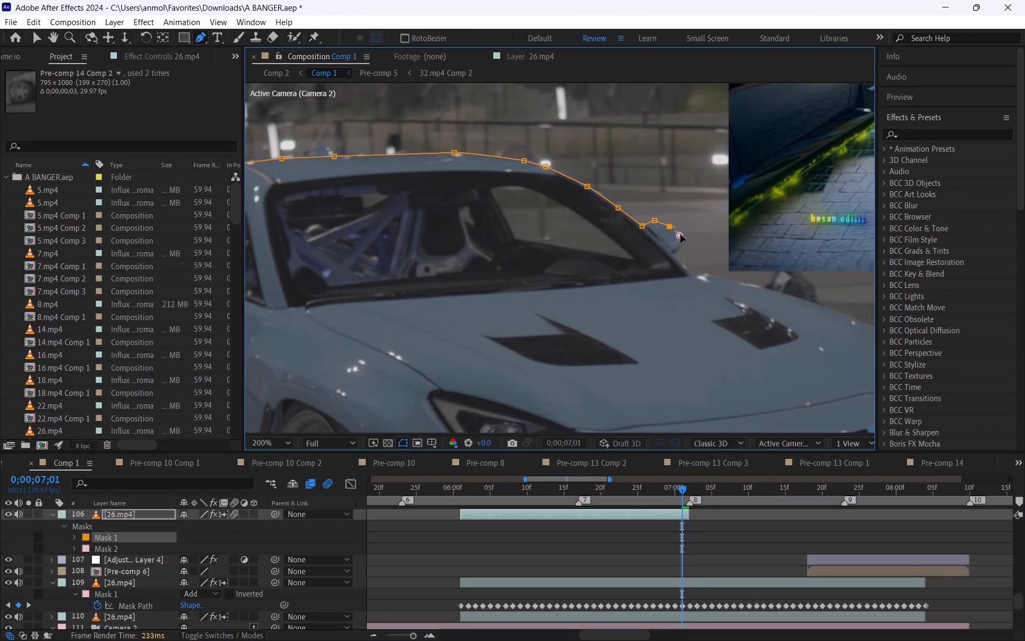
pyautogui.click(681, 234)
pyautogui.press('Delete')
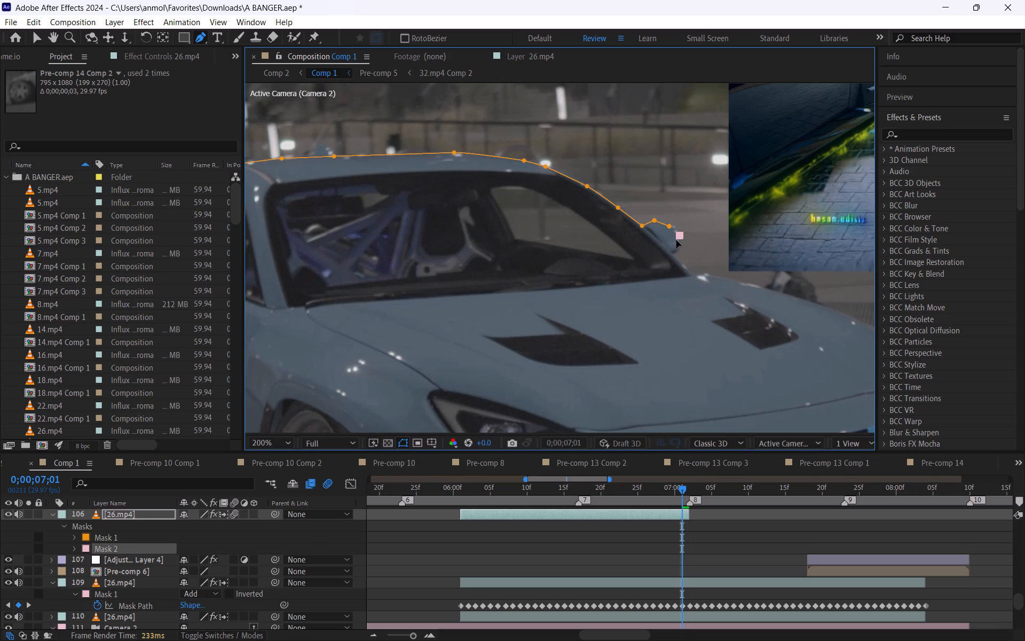
# Move the overlapping Mask 1 point at the far side mirror slightly up along the mirror's top edge.
pyautogui.click(718, 536)
pyautogui.click(675, 517)
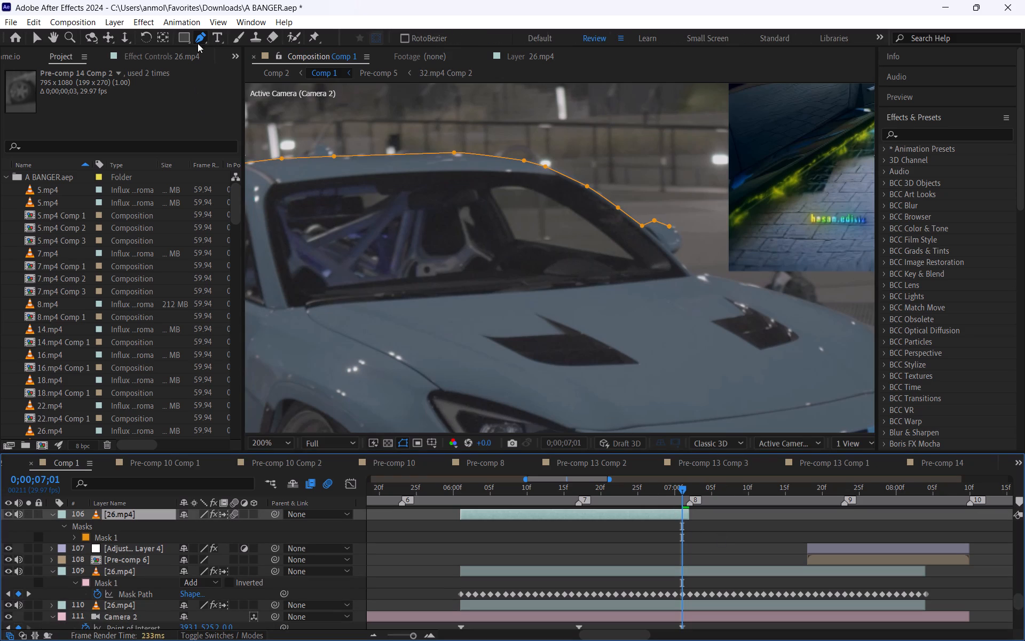
pyautogui.click(669, 226)
pyautogui.scroll(1, 683, 238)
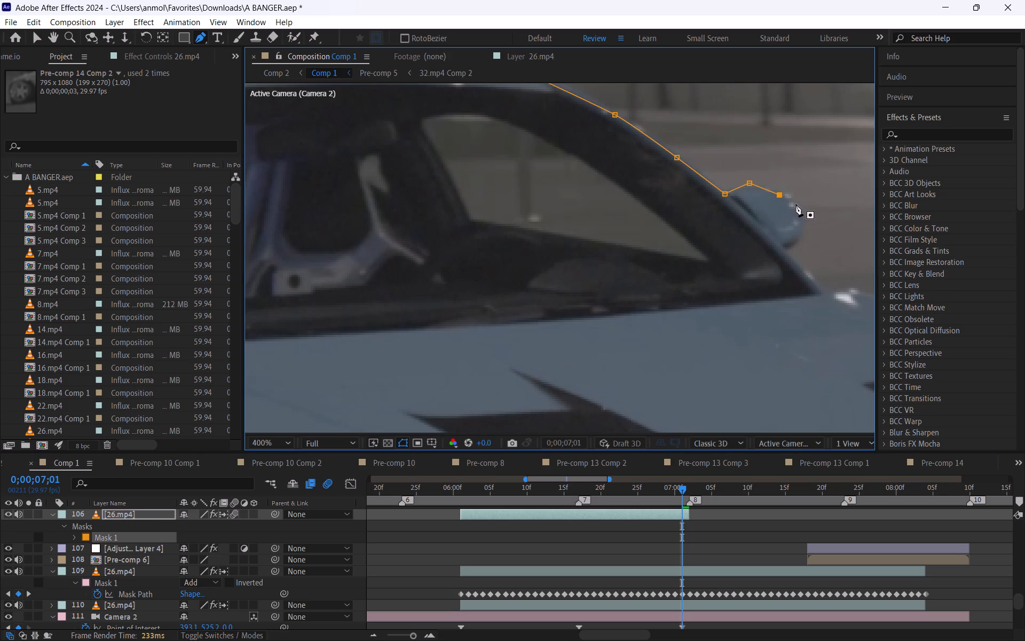
pyautogui.moveTo(782, 193); pyautogui.dragTo(783, 186)
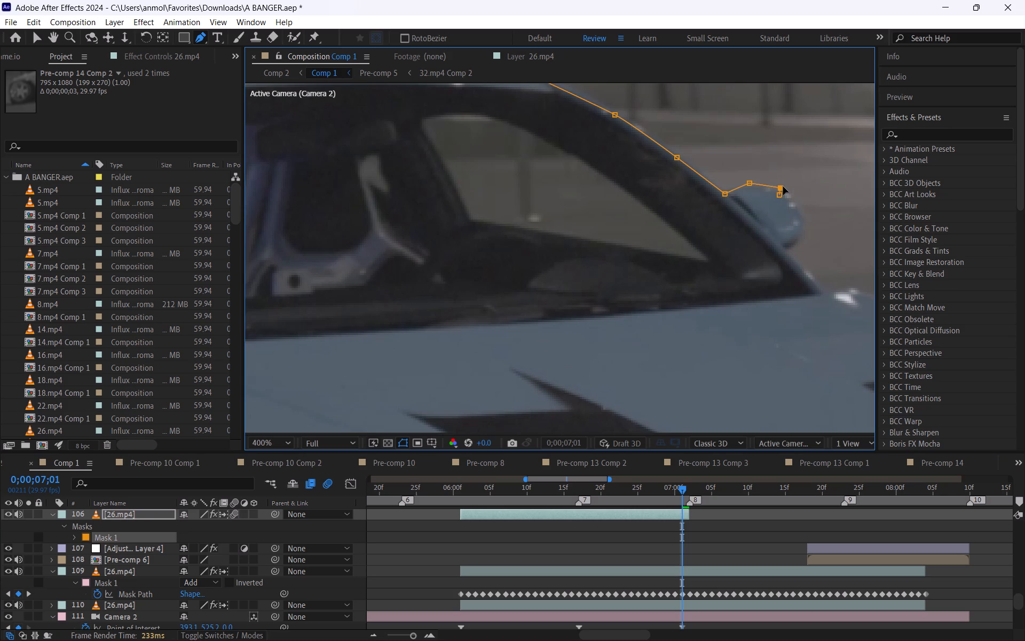
pyautogui.moveTo(783, 186); pyautogui.dragTo(782, 185)
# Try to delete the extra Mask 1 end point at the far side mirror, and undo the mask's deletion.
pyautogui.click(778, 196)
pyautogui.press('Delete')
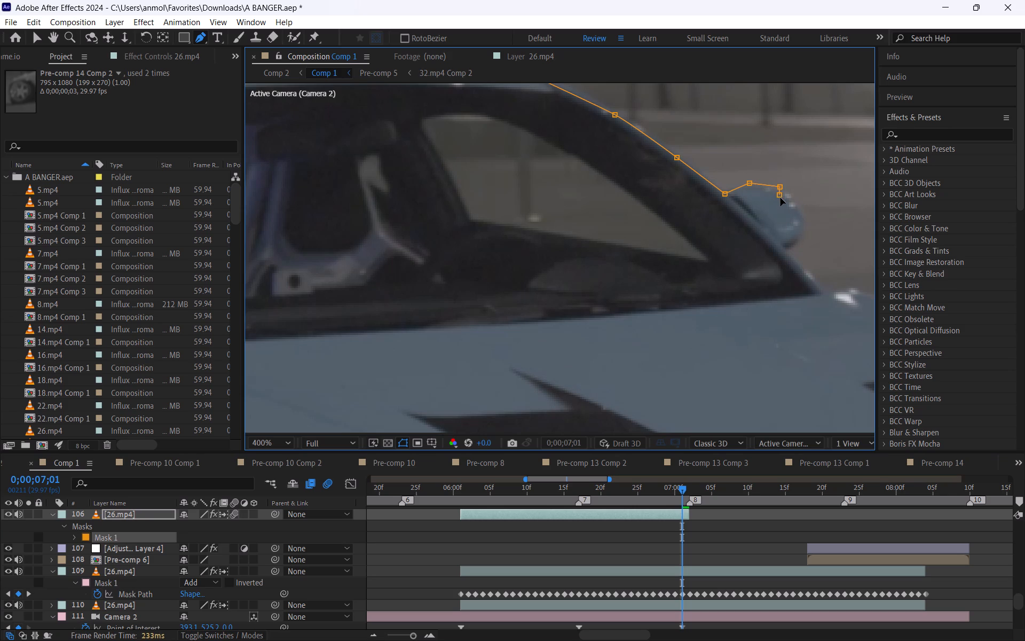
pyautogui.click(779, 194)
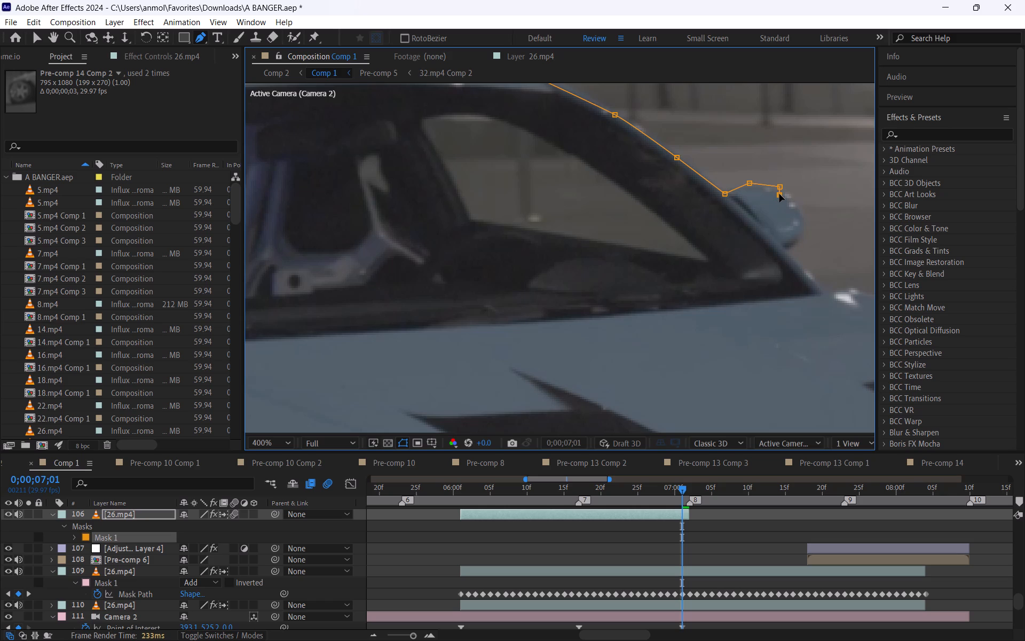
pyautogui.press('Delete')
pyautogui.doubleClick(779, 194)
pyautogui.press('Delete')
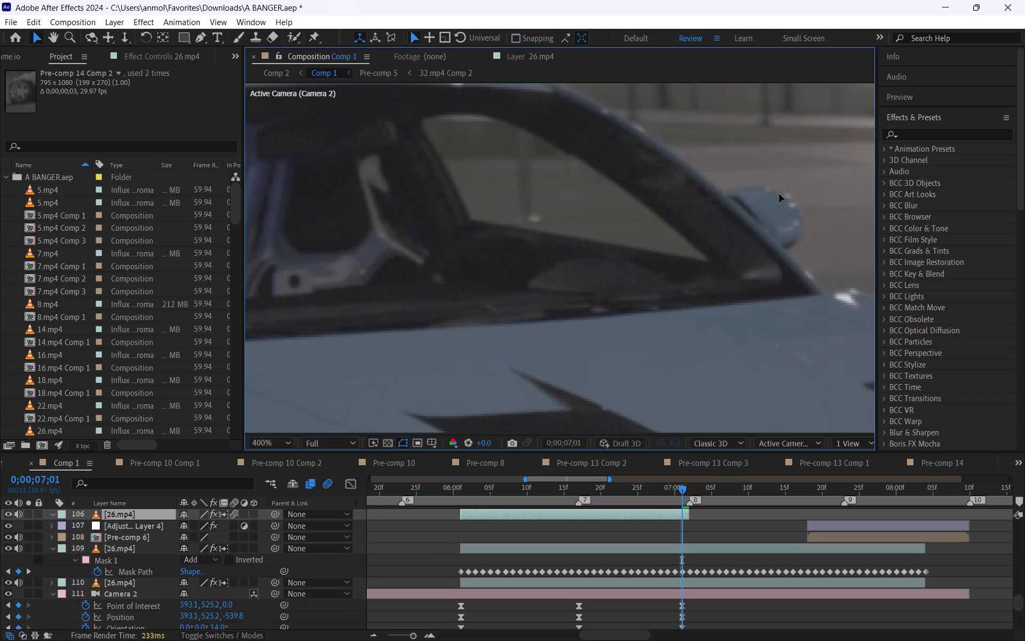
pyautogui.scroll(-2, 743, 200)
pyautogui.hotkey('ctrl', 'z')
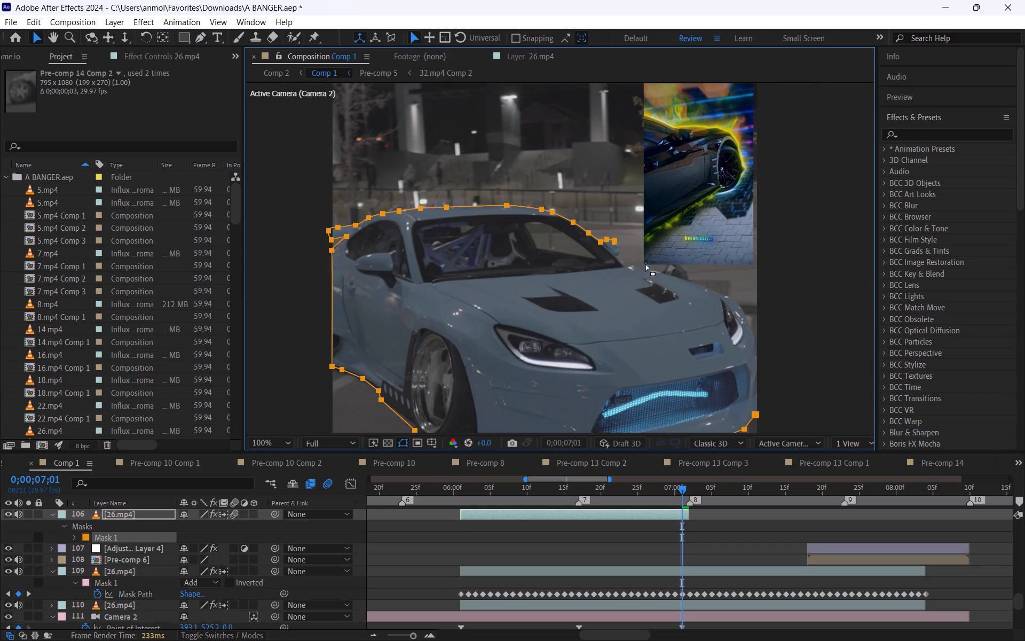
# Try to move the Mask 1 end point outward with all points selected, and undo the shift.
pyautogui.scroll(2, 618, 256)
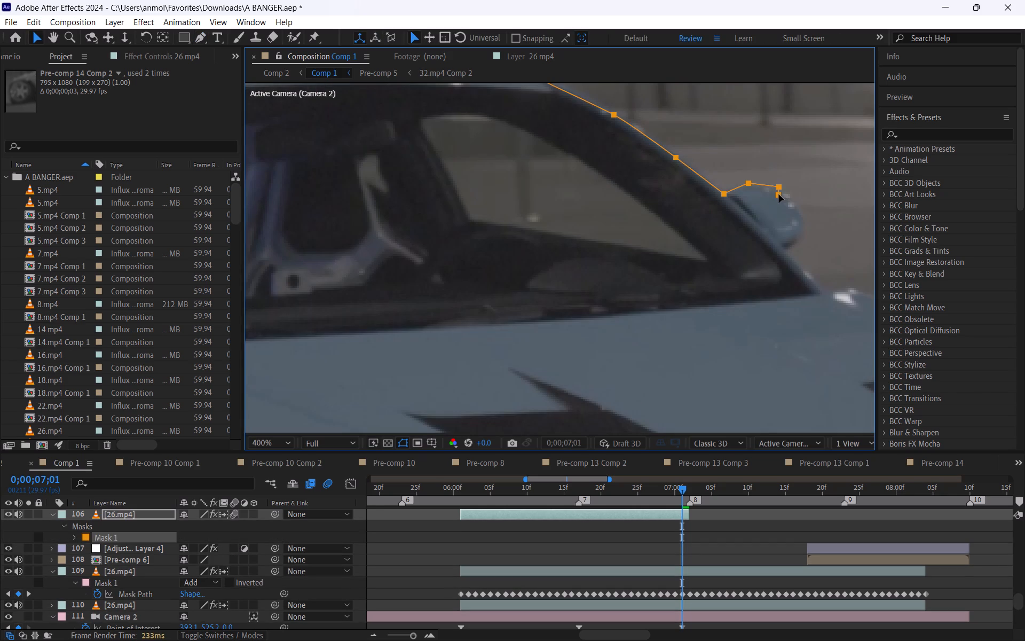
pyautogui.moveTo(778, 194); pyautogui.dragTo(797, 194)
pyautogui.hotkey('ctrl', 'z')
# Move only the Mask 1 end point outward and down onto the far side mirror's outer edge.
pyautogui.moveTo(737, 561); pyautogui.dragTo(732, 560)
pyautogui.click(680, 514)
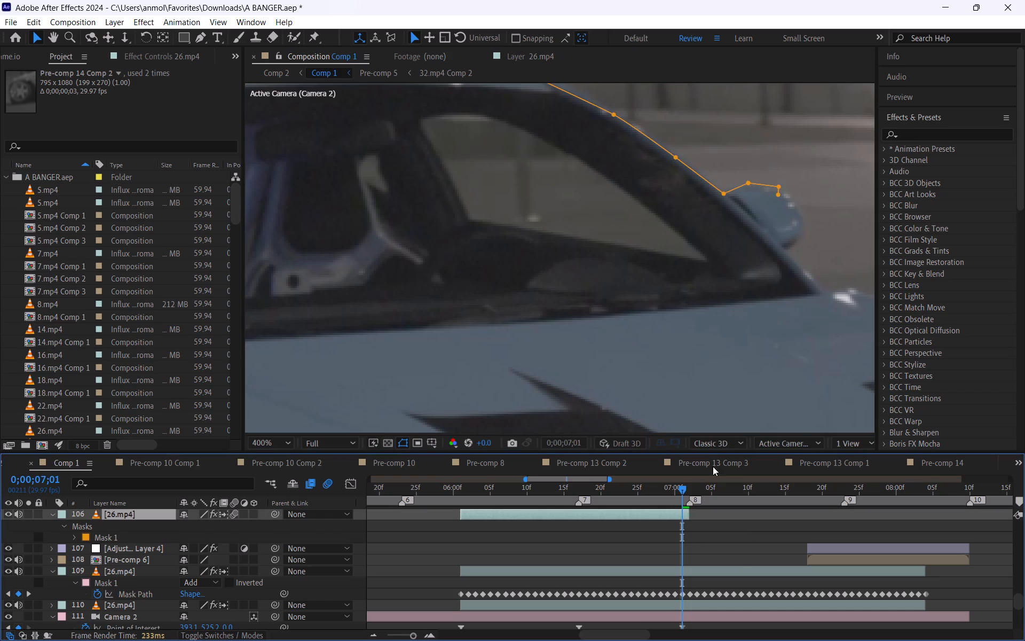
pyautogui.click(776, 195)
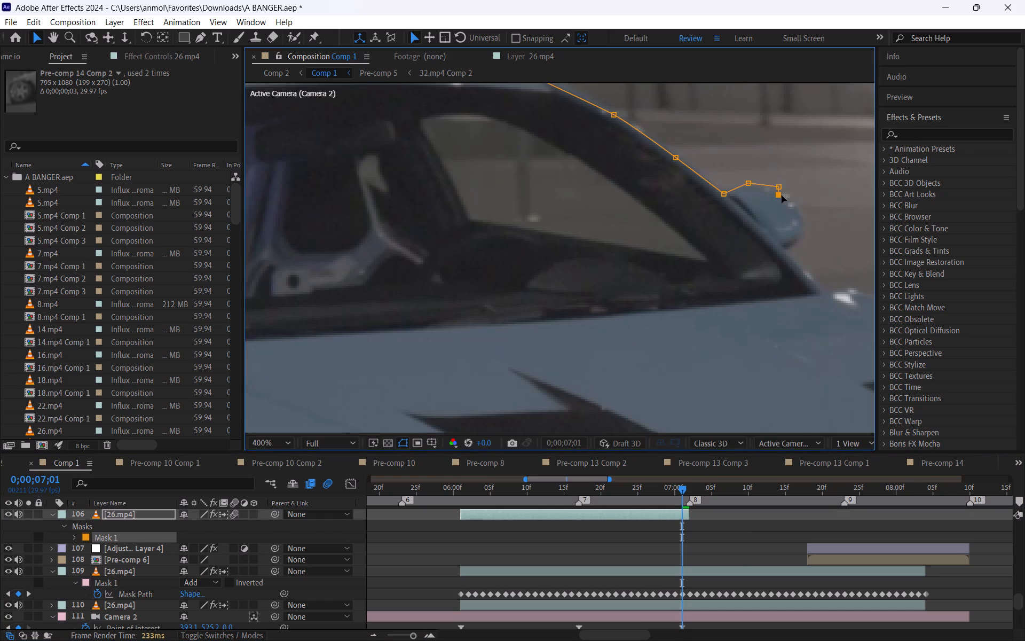
pyautogui.moveTo(778, 194); pyautogui.dragTo(792, 202)
# Move the Mask 1 end point slightly up along the far side mirror's outer edge.
pyautogui.moveTo(792, 202); pyautogui.dragTo(792, 193)
# Extend Mask 1 with the Pen tool around the far side mirror and down the windshield pillar to the hood's rear corner.
pyautogui.doubleClick(204, 38)
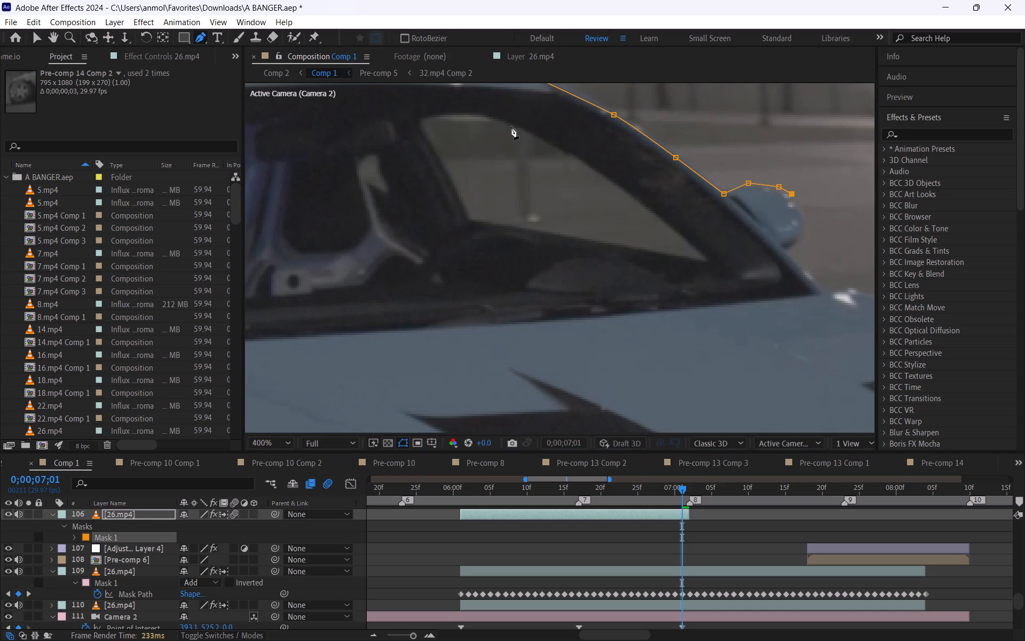
pyautogui.click(800, 211)
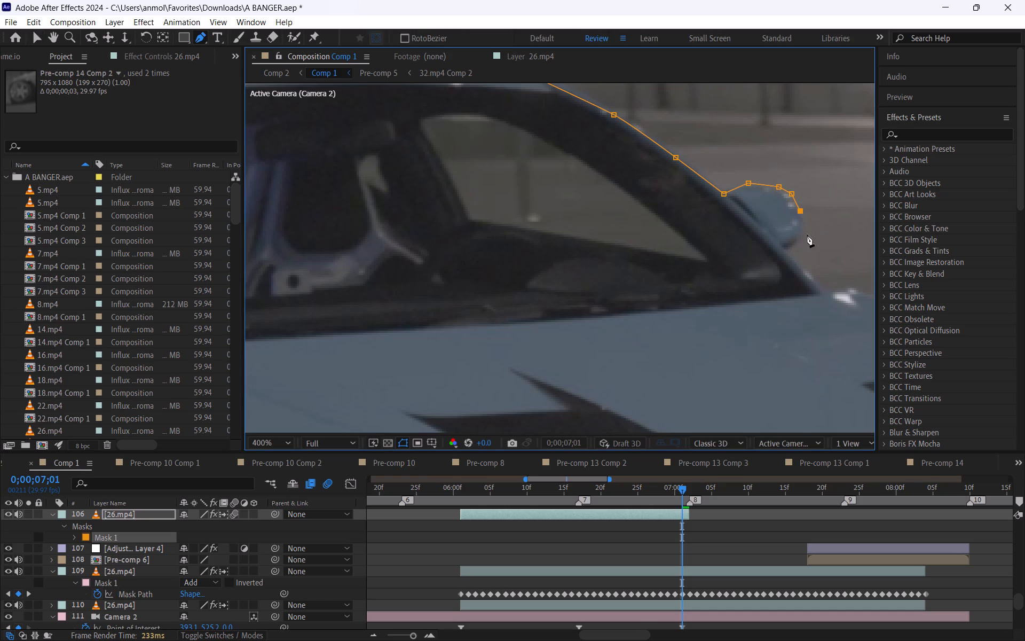
pyautogui.click(800, 234)
pyautogui.click(785, 249)
pyautogui.click(825, 291)
# Continue Mask 1 along the hood's far edge, from the base of the windshield to just past the top of the far headlight.
pyautogui.press('space')
pyautogui.press('space')
pyautogui.press('space')
pyautogui.press('space')
pyautogui.press('space')
pyautogui.press('space')
pyautogui.press('space')
pyautogui.press('space')
pyautogui.press('space')
pyautogui.press('space')
pyautogui.press('space')
pyautogui.press('space')
pyautogui.press('space')
pyautogui.press('space')
pyautogui.press('space')
pyautogui.press('space')
pyautogui.press('space')
pyautogui.press('space')
pyautogui.press('space')
pyautogui.press('space')
pyautogui.moveTo(840, 293); pyautogui.dragTo(302, 197)
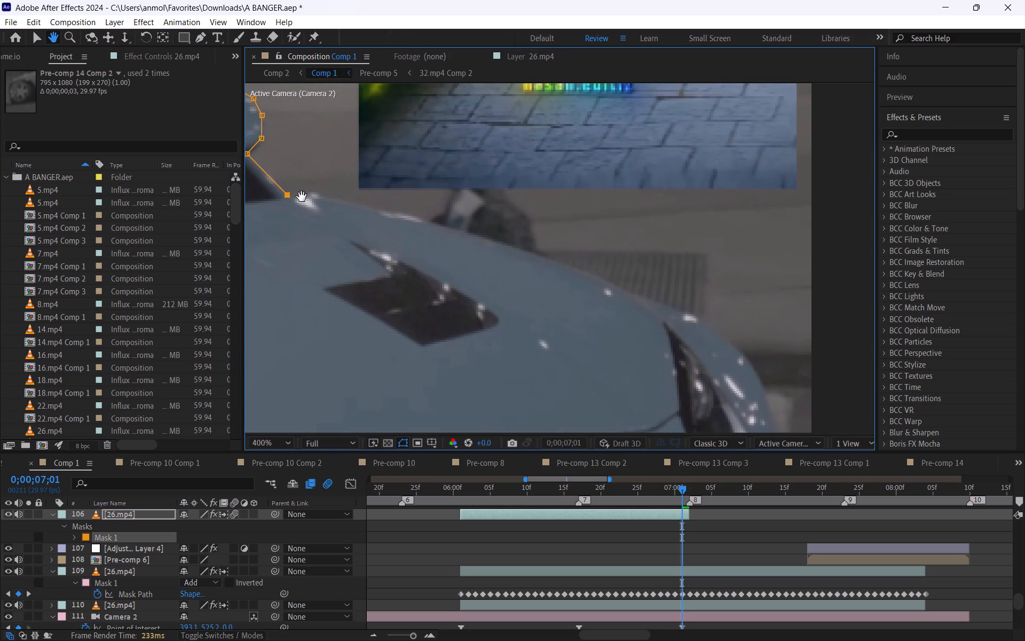
pyautogui.moveTo(302, 197); pyautogui.dragTo(301, 197)
pyautogui.click(316, 192)
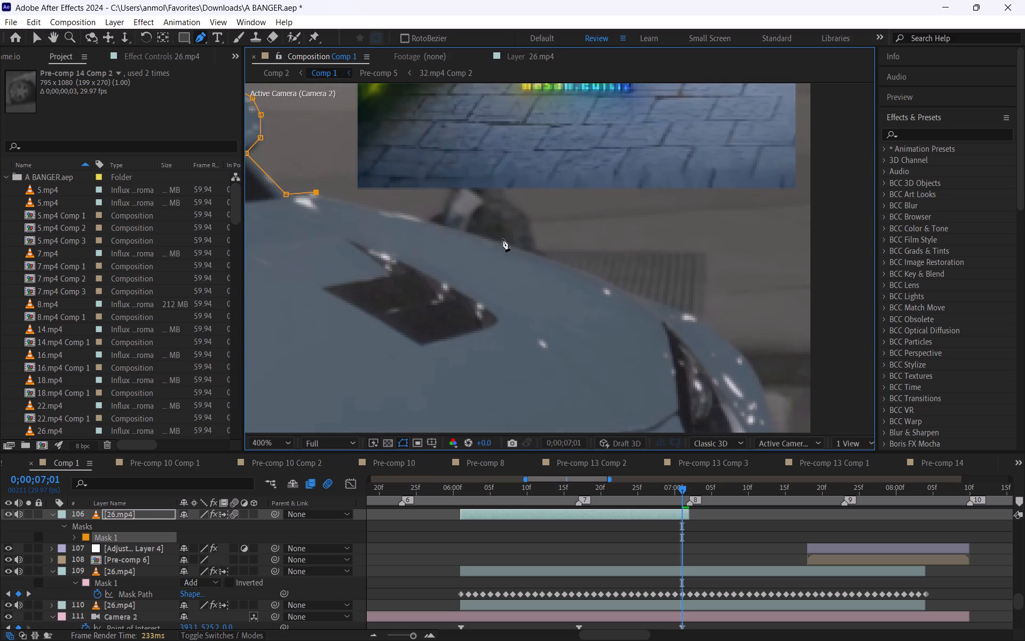
pyautogui.click(550, 259)
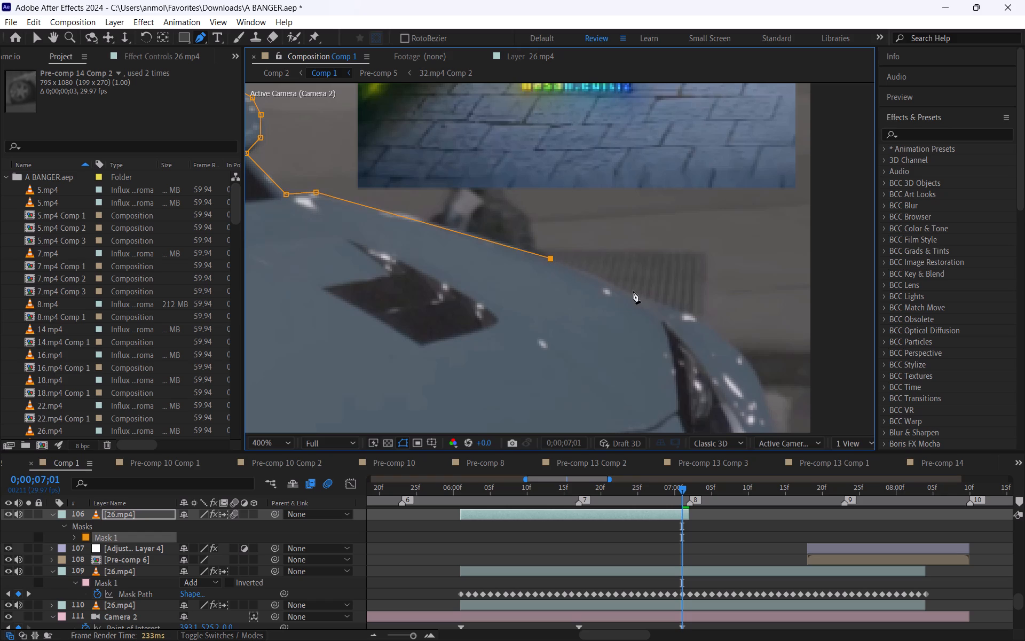
pyautogui.click(629, 293)
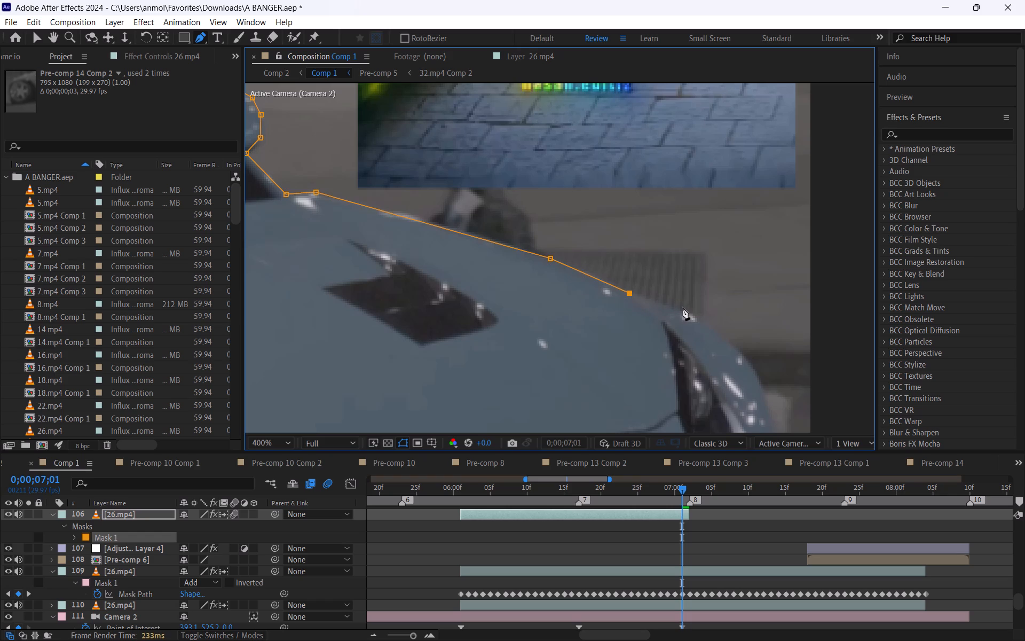
pyautogui.click(686, 310)
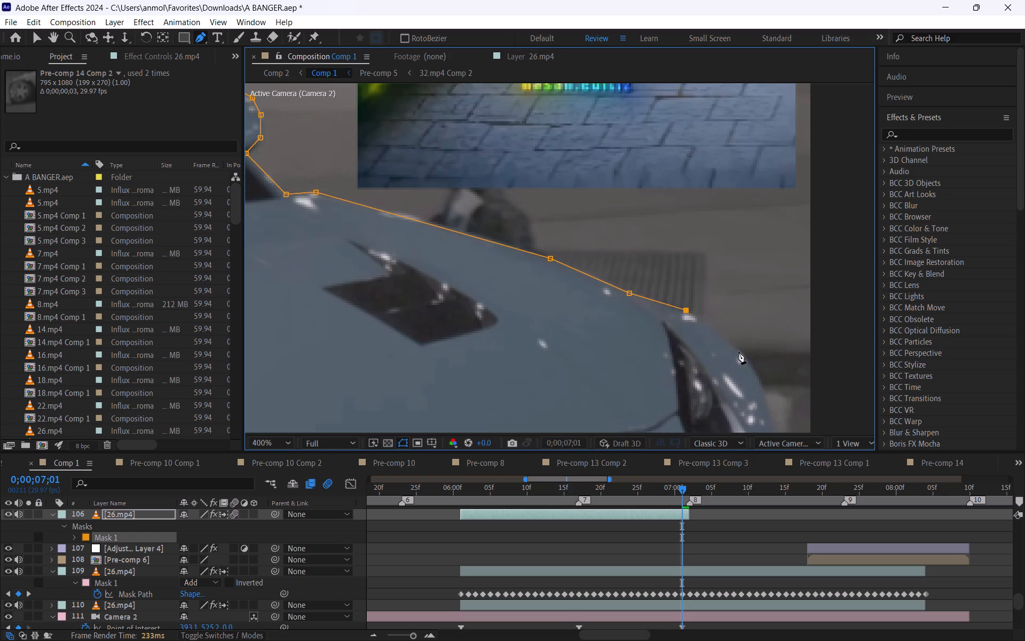
pyautogui.click(739, 351)
# Continue Mask 1 around the far front fender, past the headlight, down to where the bumper meets the footage's edge.
pyautogui.press('space')
pyautogui.press('space')
pyautogui.press('space')
pyautogui.press('space')
pyautogui.press('space')
pyautogui.press('space')
pyautogui.press('space')
pyautogui.press('space')
pyautogui.press('space')
pyautogui.press('space')
pyautogui.press('space')
pyautogui.press('space')
pyautogui.press('space')
pyautogui.press('space')
pyautogui.press('space')
pyautogui.press('space')
pyautogui.press('space')
pyautogui.press('space')
pyautogui.press('space')
pyautogui.press('space')
pyautogui.moveTo(768, 359); pyautogui.dragTo(529, 119)
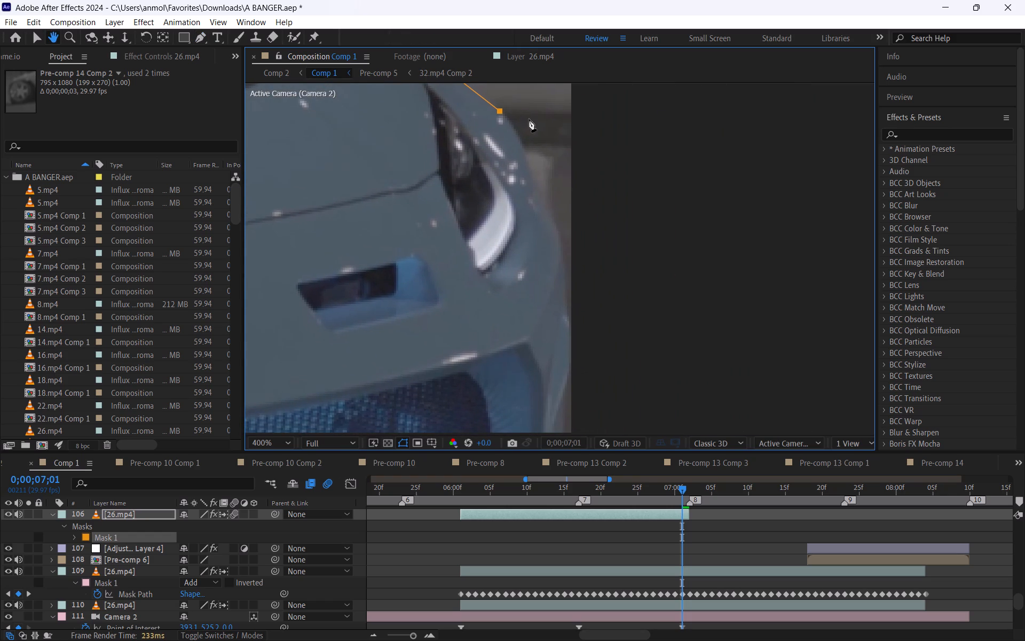
pyautogui.click(512, 121)
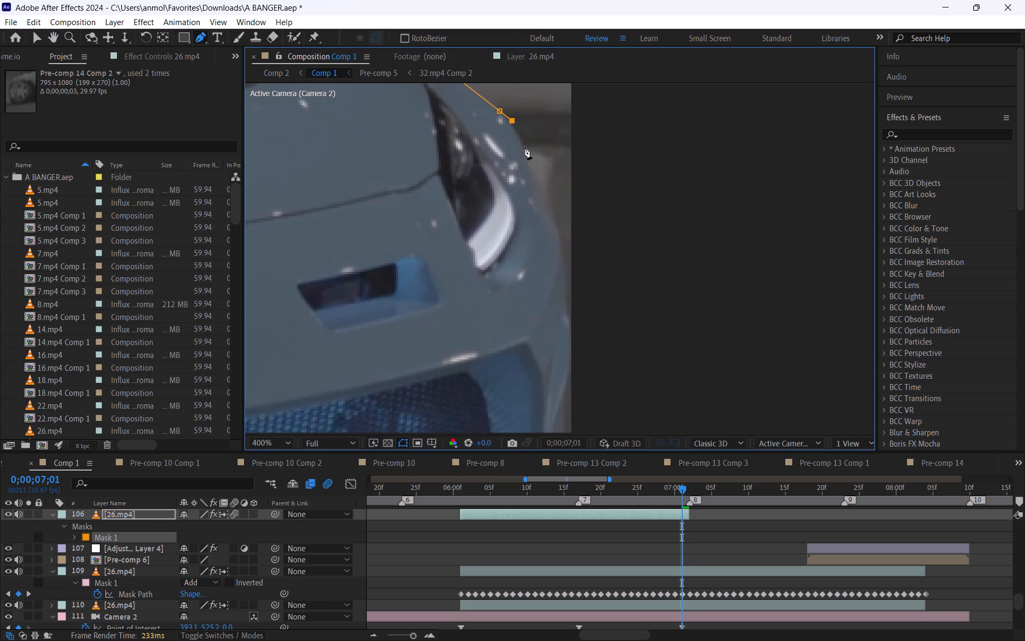
pyautogui.moveTo(524, 148); pyautogui.dragTo(525, 153)
pyautogui.click(539, 190)
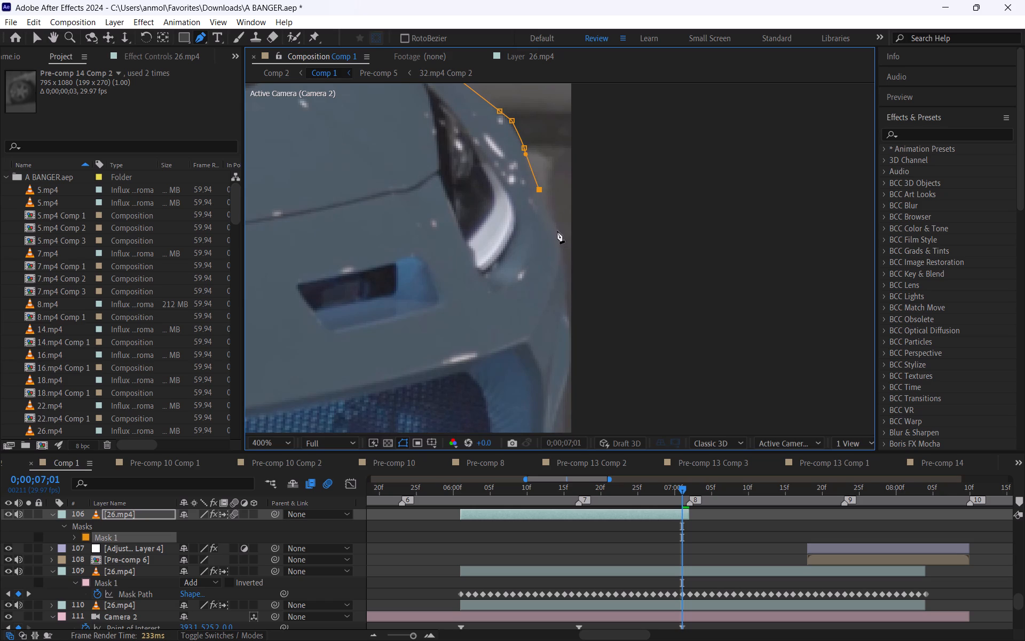
pyautogui.click(557, 231)
pyautogui.moveTo(565, 262); pyautogui.dragTo(567, 274)
pyautogui.moveTo(566, 295); pyautogui.dragTo(570, 301)
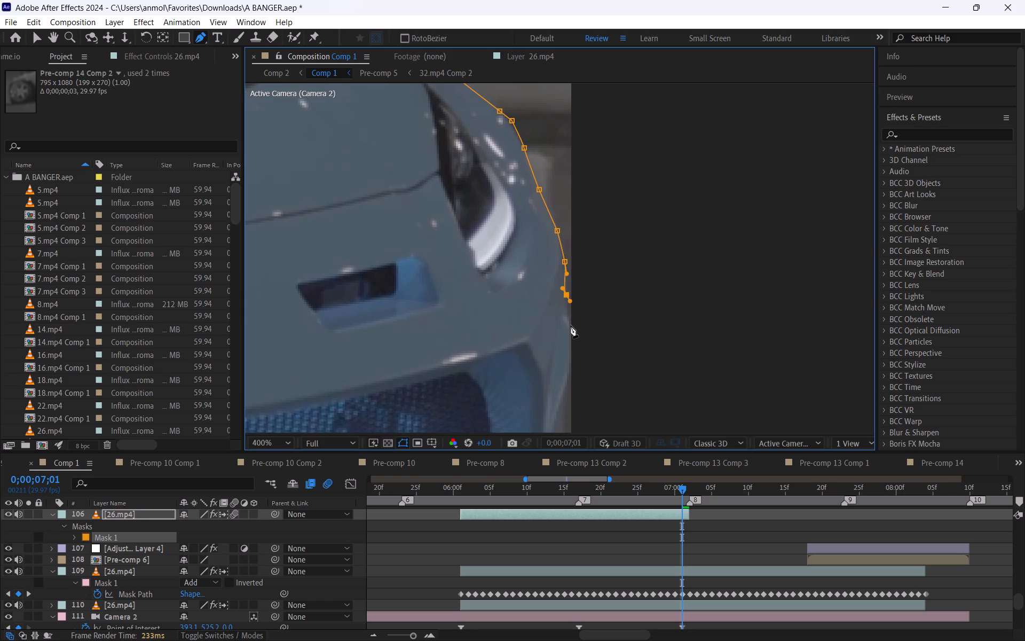
pyautogui.click(571, 322)
# Trace Mask 1 down the front bumper's outer side and close the path at its starting point by the lower bumper corner.
pyautogui.press('space')
pyautogui.press('space')
pyautogui.press('space')
pyautogui.press('space')
pyautogui.press('space')
pyautogui.press('space')
pyautogui.press('space')
pyautogui.press('space')
pyautogui.press('space')
pyautogui.press('space')
pyautogui.press('space')
pyautogui.press('space')
pyautogui.press('space')
pyautogui.press('space')
pyautogui.press('space')
pyautogui.press('space')
pyautogui.press('space')
pyautogui.press('space')
pyautogui.press('space')
pyautogui.press('space')
pyautogui.moveTo(582, 320); pyautogui.dragTo(552, 111)
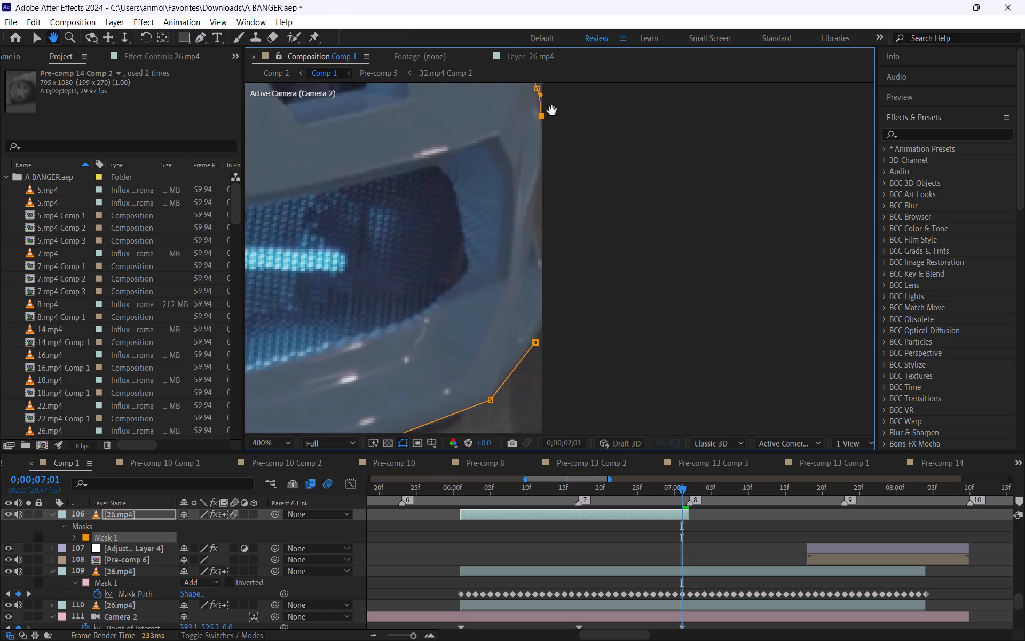
pyautogui.moveTo(552, 111); pyautogui.dragTo(547, 121)
pyautogui.click(544, 151)
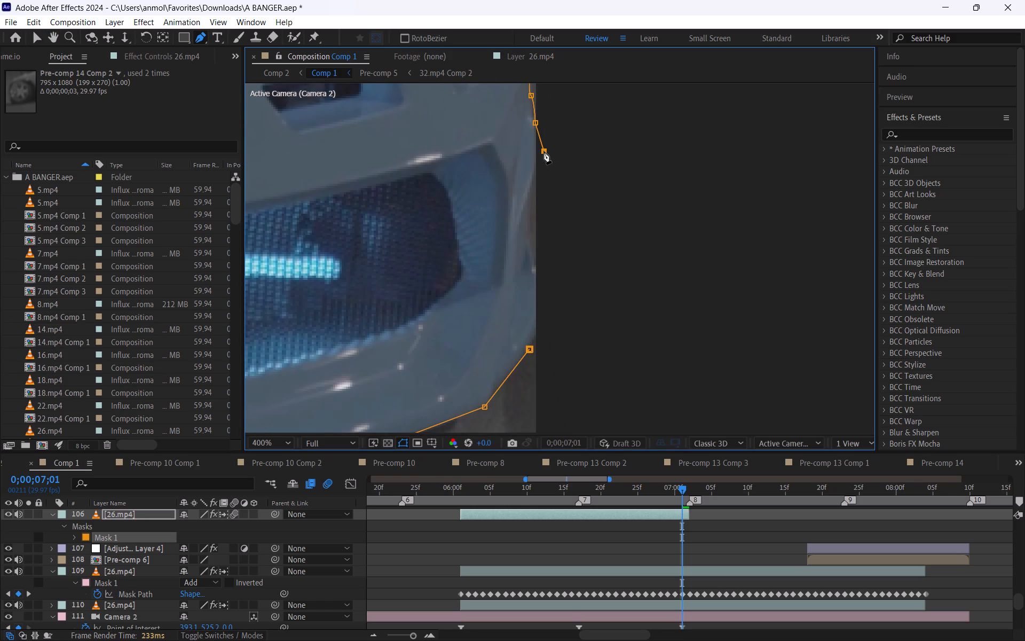
pyautogui.click(535, 186)
pyautogui.click(526, 215)
pyautogui.moveTo(526, 238); pyautogui.dragTo(532, 251)
pyautogui.moveTo(535, 262); pyautogui.dragTo(537, 268)
pyautogui.click(531, 348)
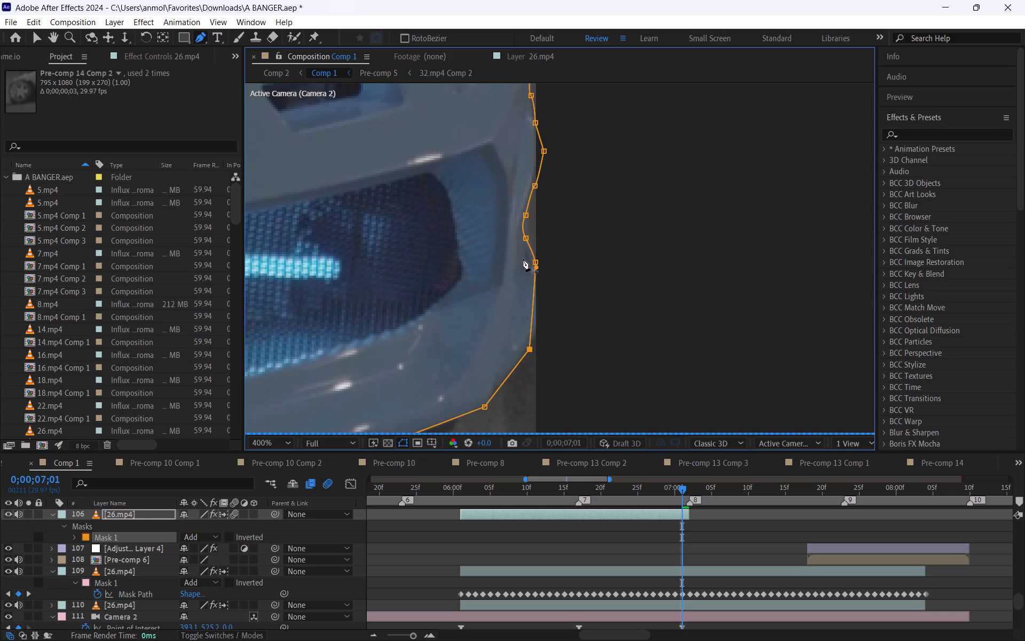
# Track Mask 1 of the 26.mp4 layer 106 forward from 0;00;07;01 with the Tracker.
pyautogui.scroll(-3, 524, 248)
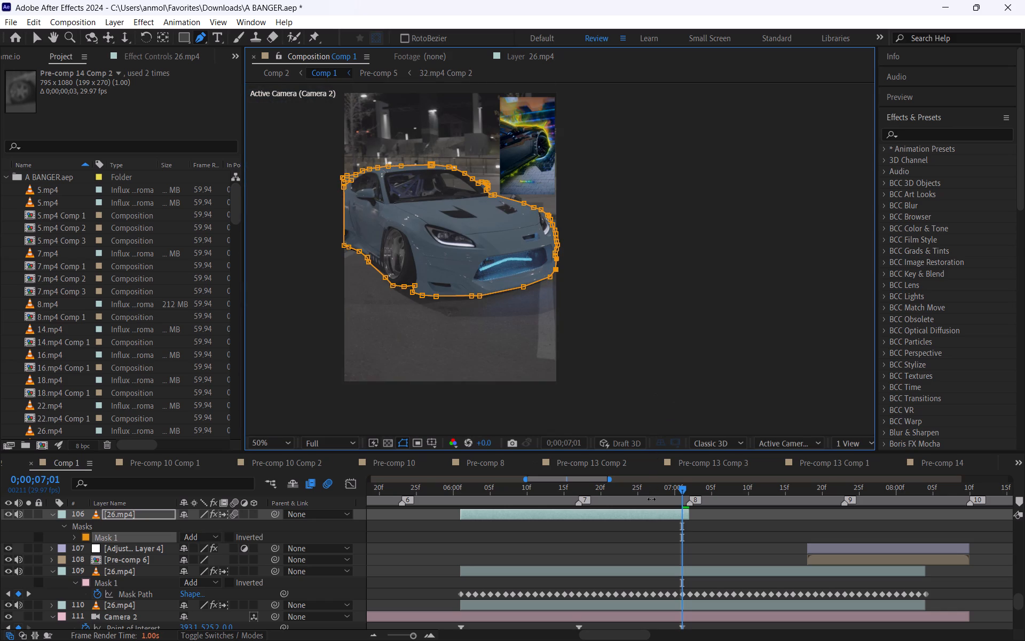
pyautogui.click(647, 530)
pyautogui.click(658, 512)
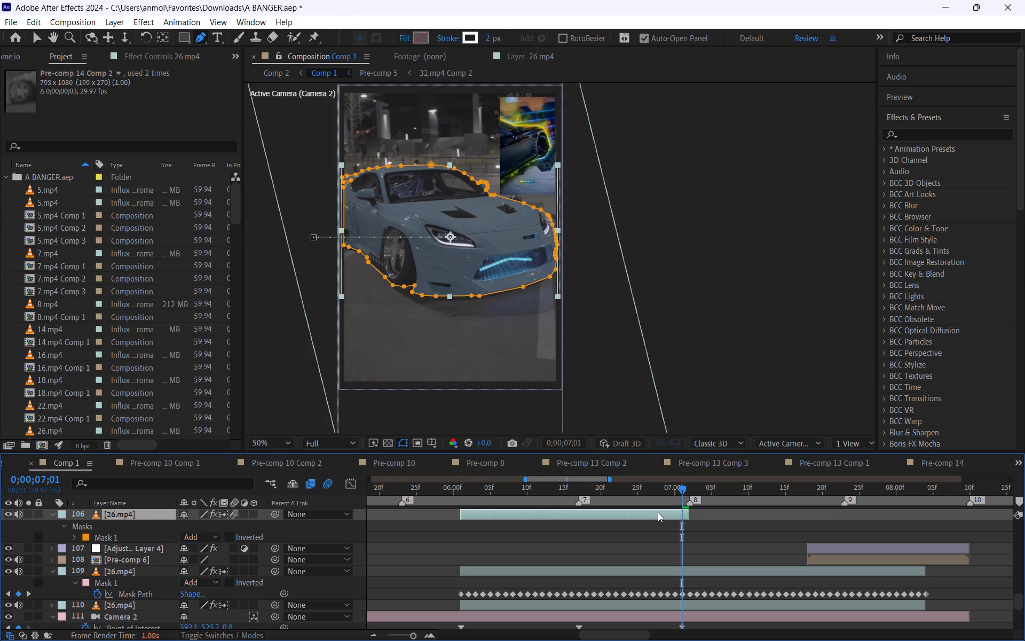
pyautogui.click(680, 491)
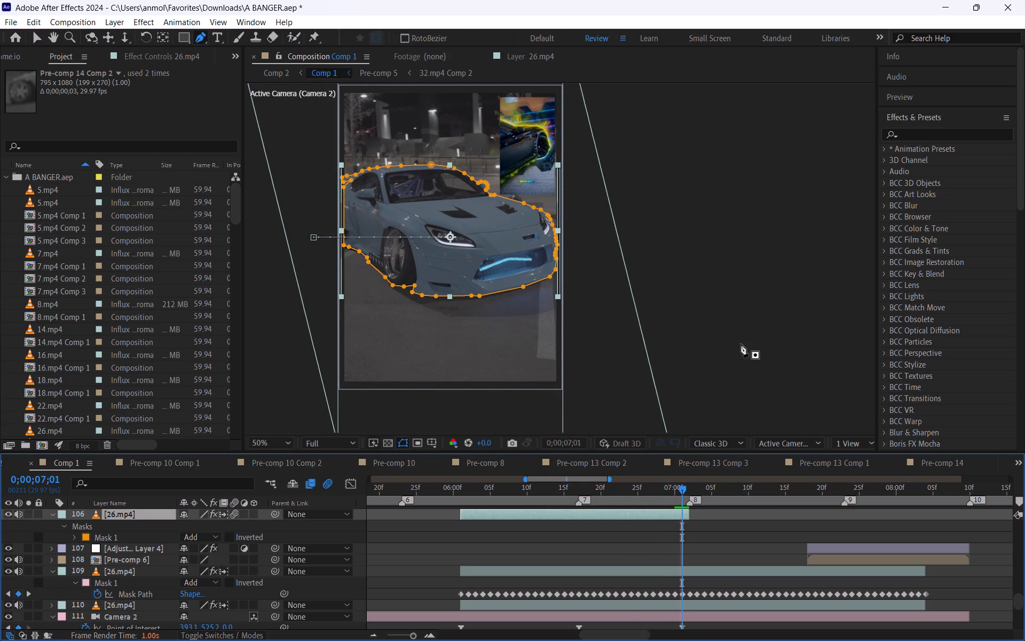
pyautogui.click(109, 540)
pyautogui.click(942, 118)
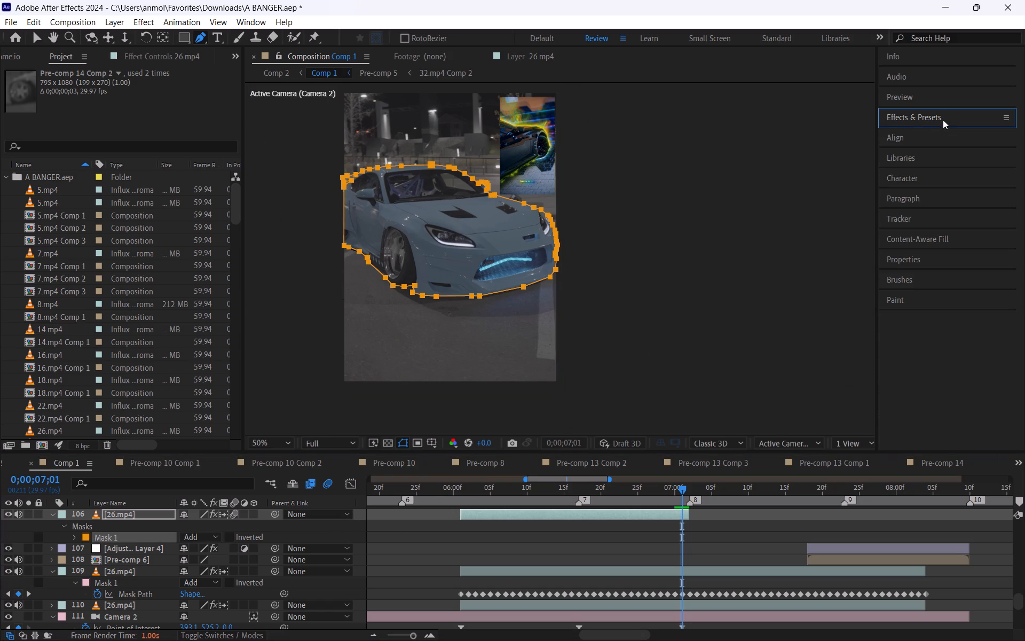
pyautogui.moveTo(922, 224); pyautogui.dragTo(933, 236)
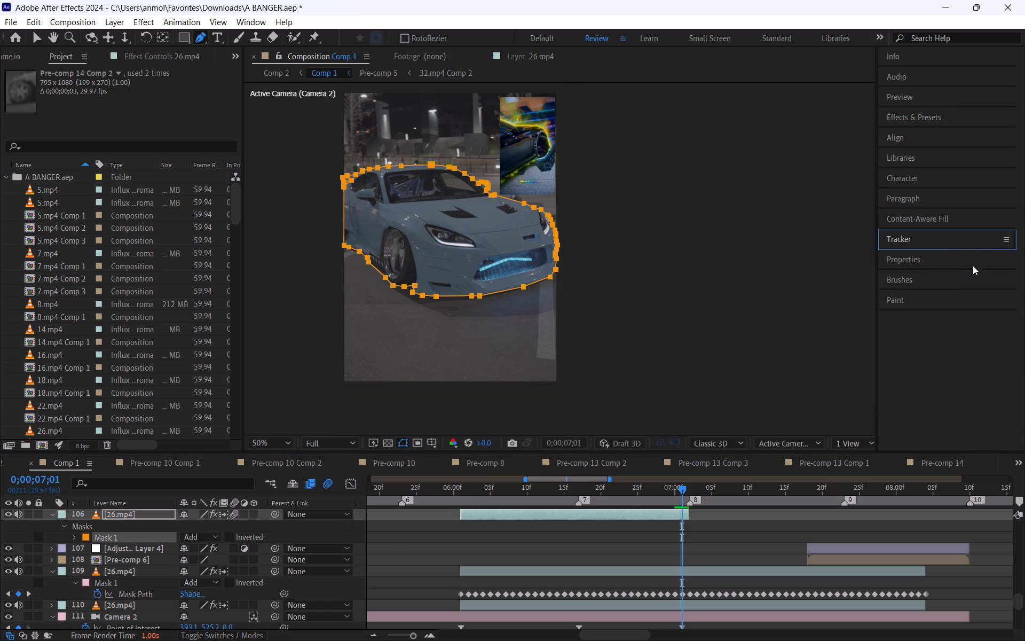
pyautogui.click(969, 240)
pyautogui.click(957, 263)
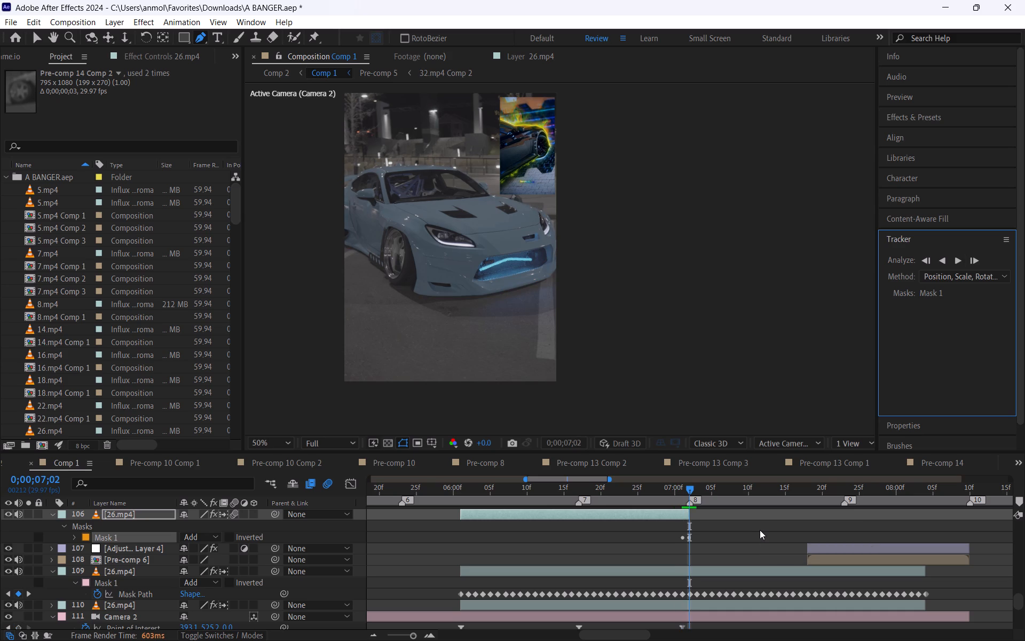
# Track Mask 1 backward through the clip from 0;00;07;02.
pyautogui.click(941, 264)
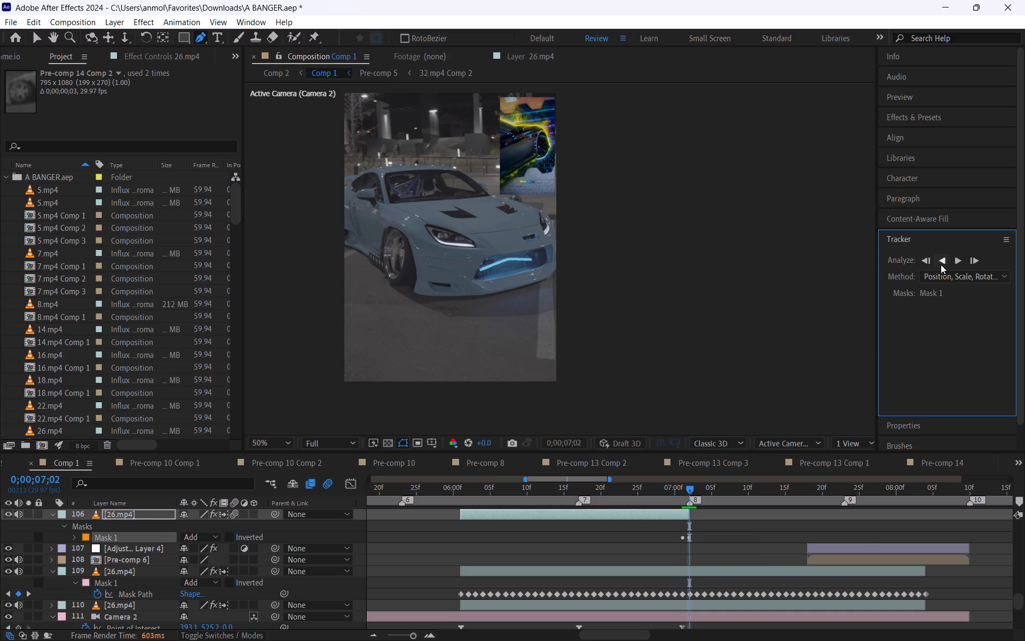
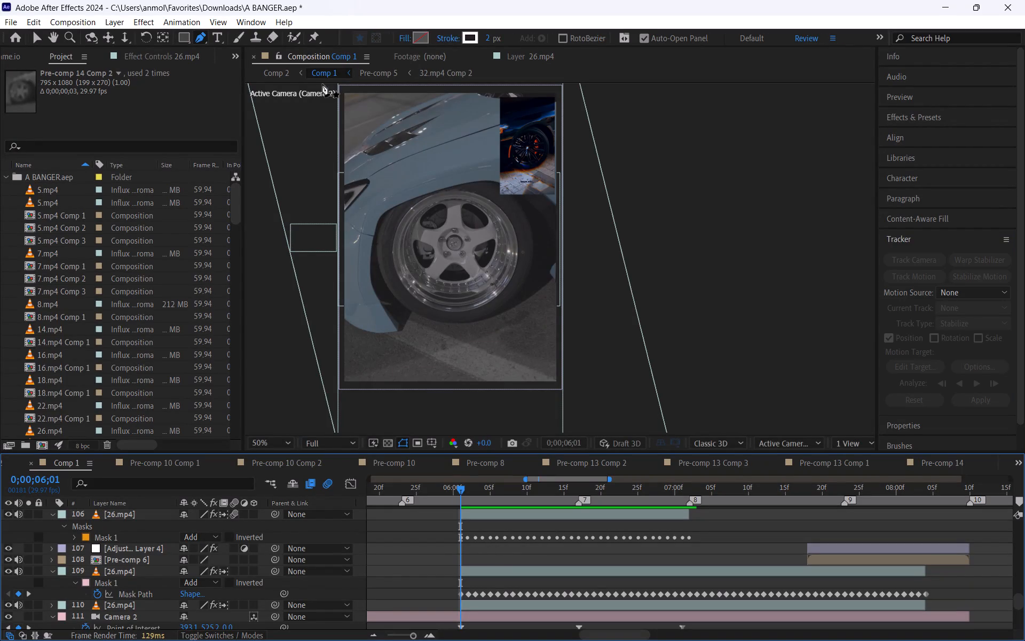
# Scrub Comp 1 between 0;00;06;01 and 0;00;07;08 to examine how the tracked mask follows the car, stopping at 0;00;06;15.
pyautogui.moveTo(461, 488); pyautogui.dragTo(497, 495)
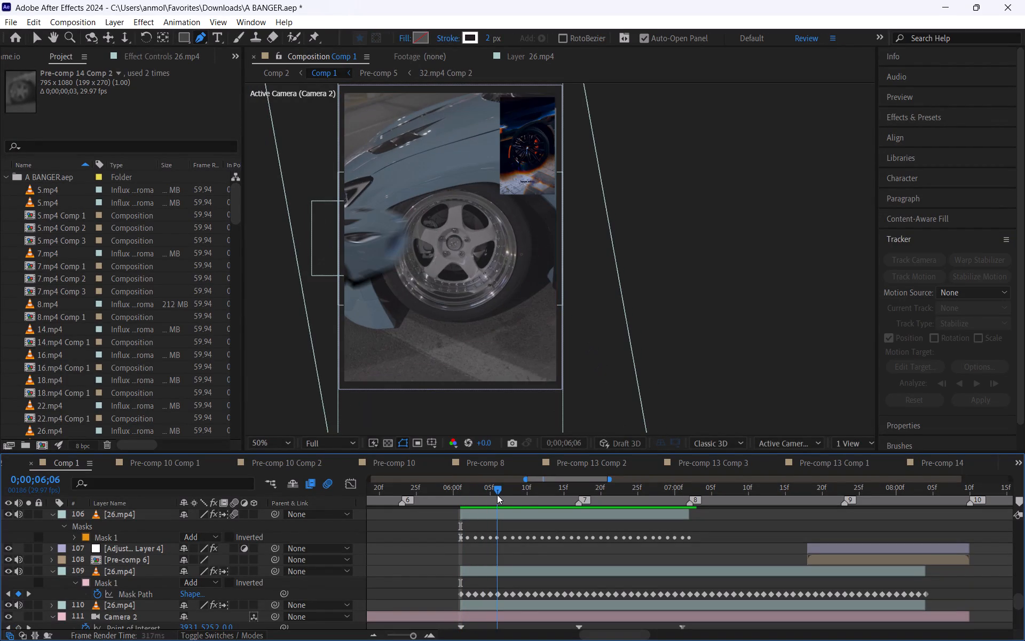
pyautogui.moveTo(497, 495); pyautogui.dragTo(540, 497)
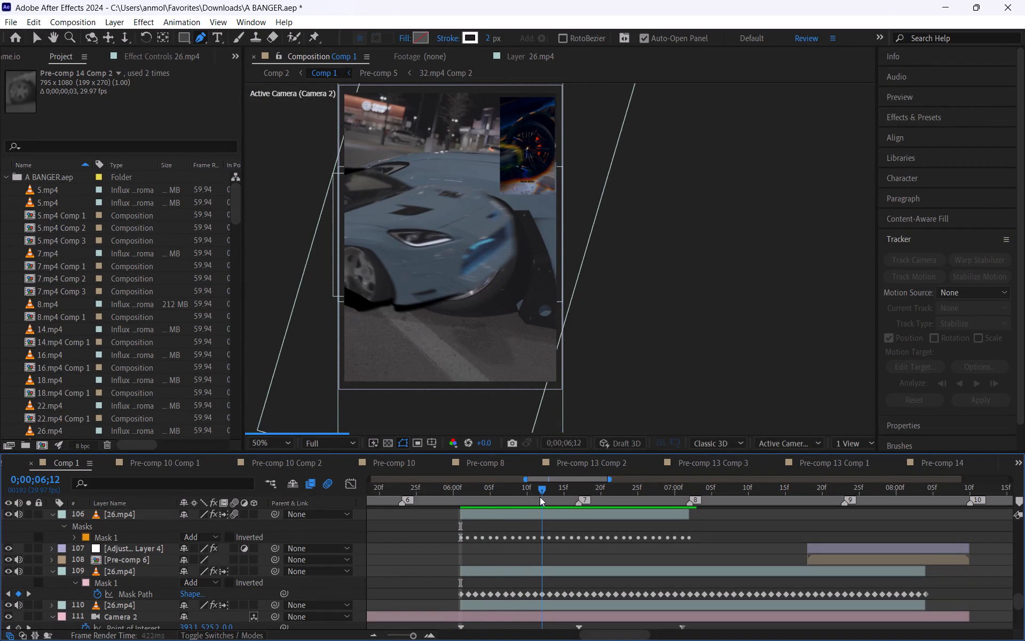
pyautogui.moveTo(540, 497); pyautogui.dragTo(563, 501)
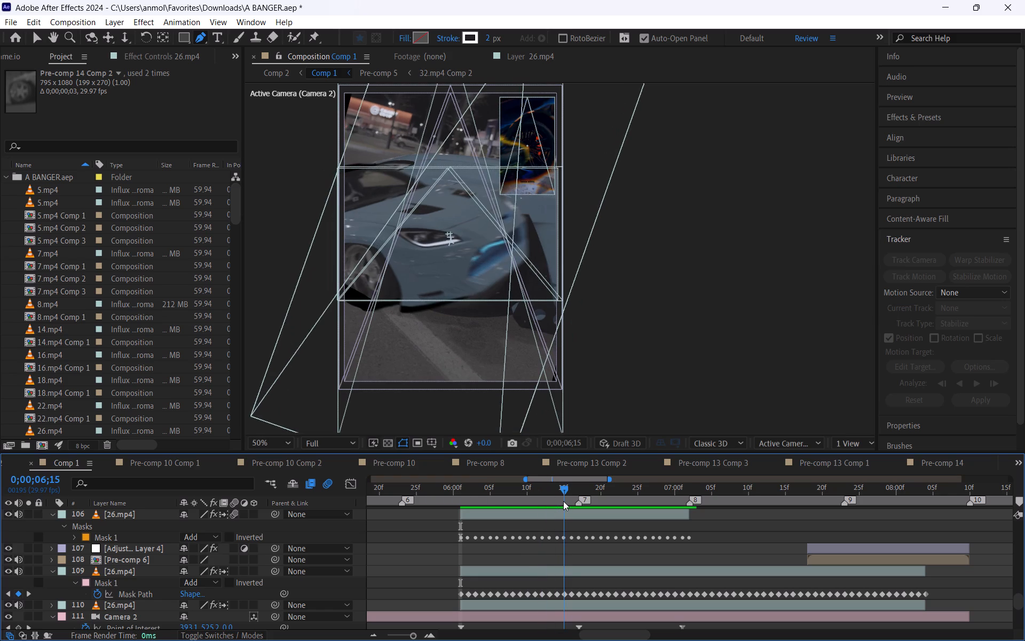
pyautogui.moveTo(563, 501); pyautogui.dragTo(614, 506)
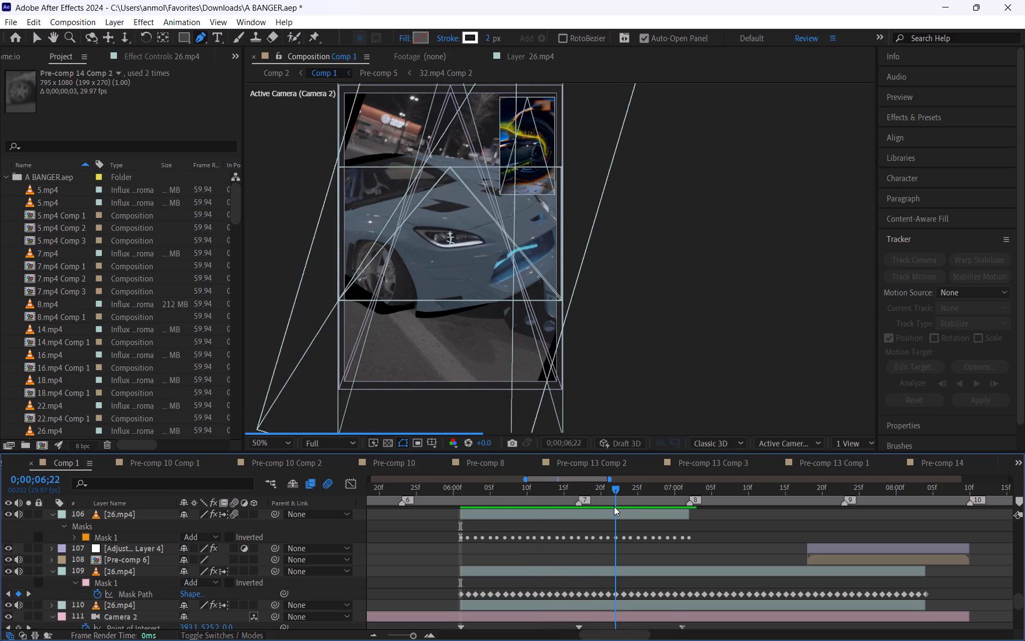
pyautogui.moveTo(614, 506); pyautogui.dragTo(654, 515)
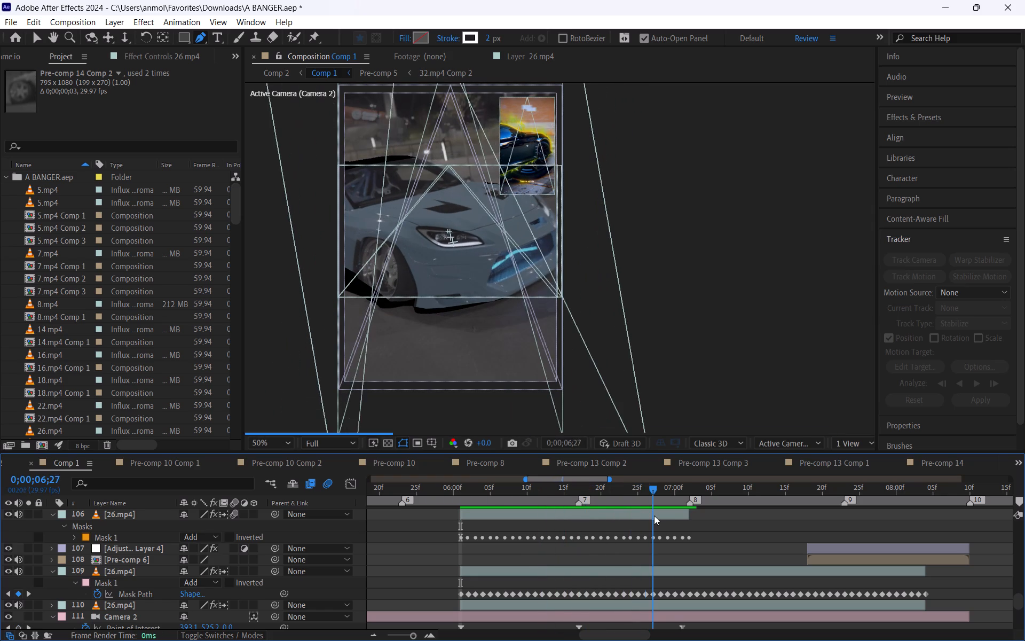
pyautogui.moveTo(654, 515); pyautogui.dragTo(684, 523)
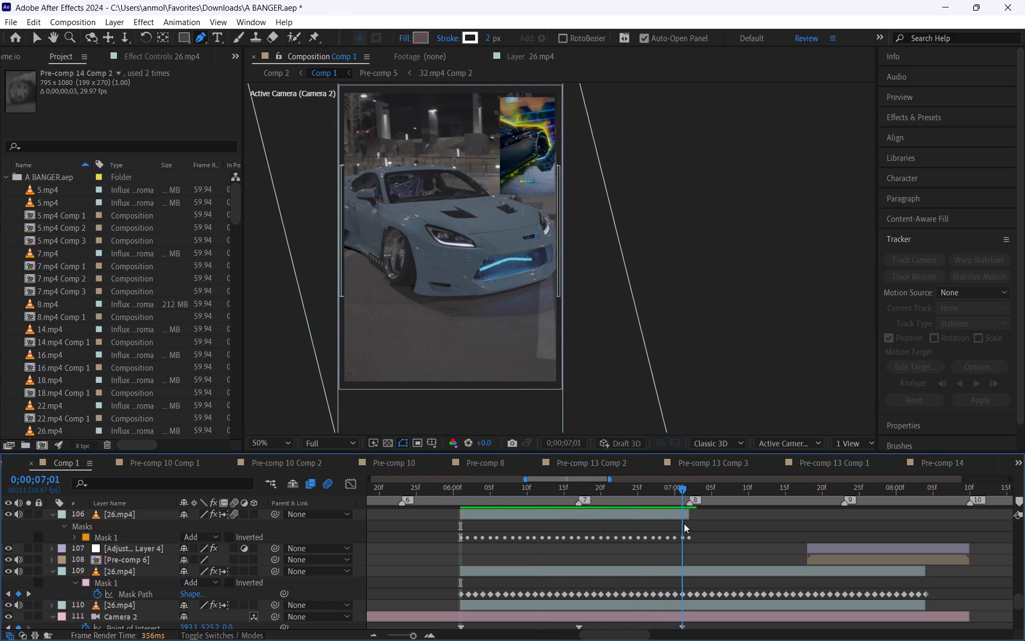
pyautogui.moveTo(684, 523); pyautogui.dragTo(707, 533)
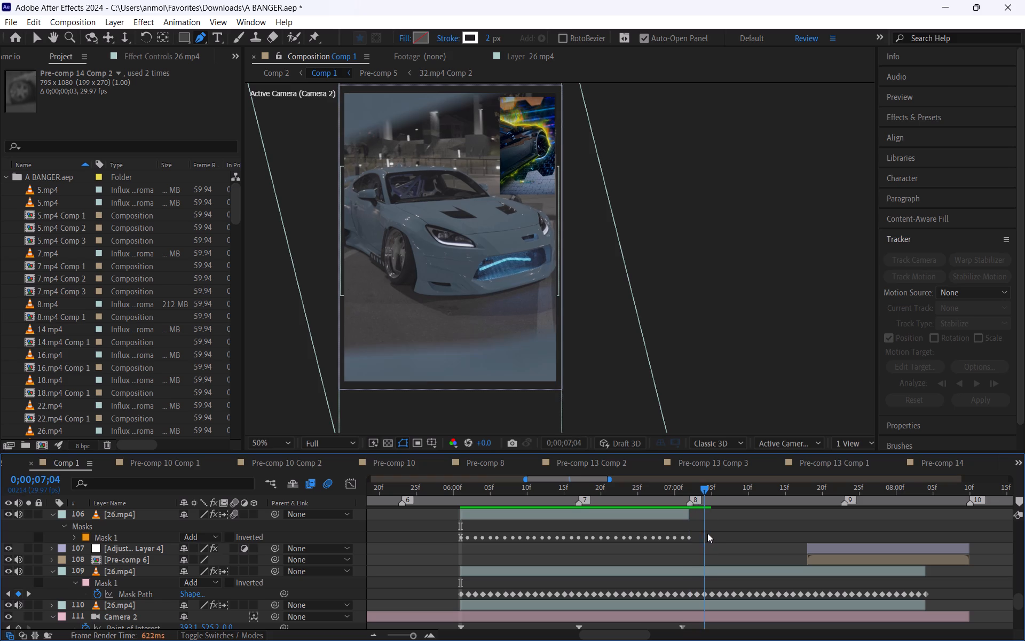
pyautogui.moveTo(707, 533); pyautogui.dragTo(718, 537)
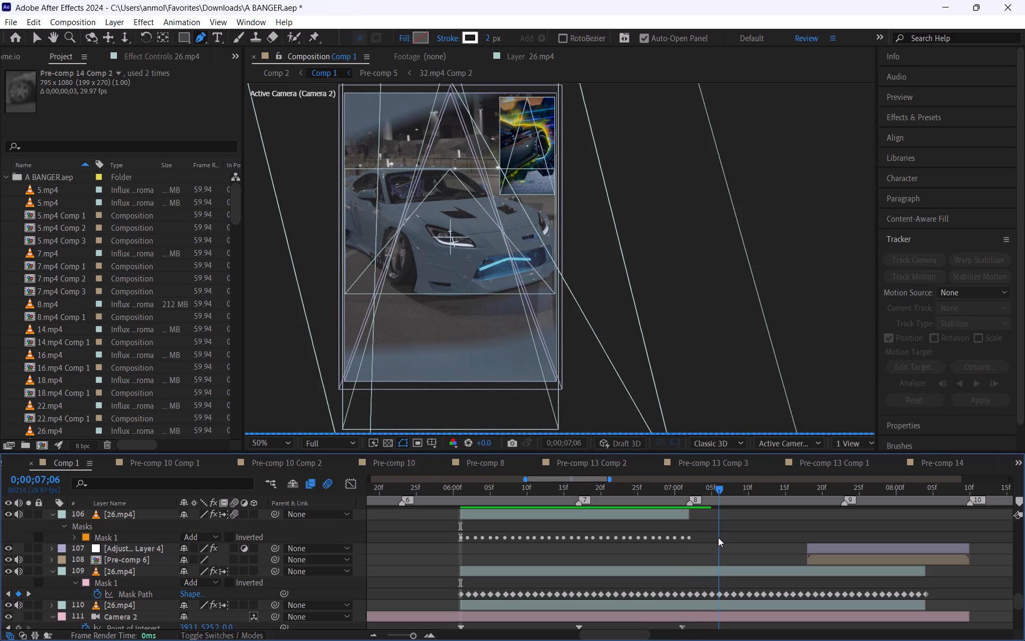
pyautogui.moveTo(718, 537); pyautogui.dragTo(711, 541)
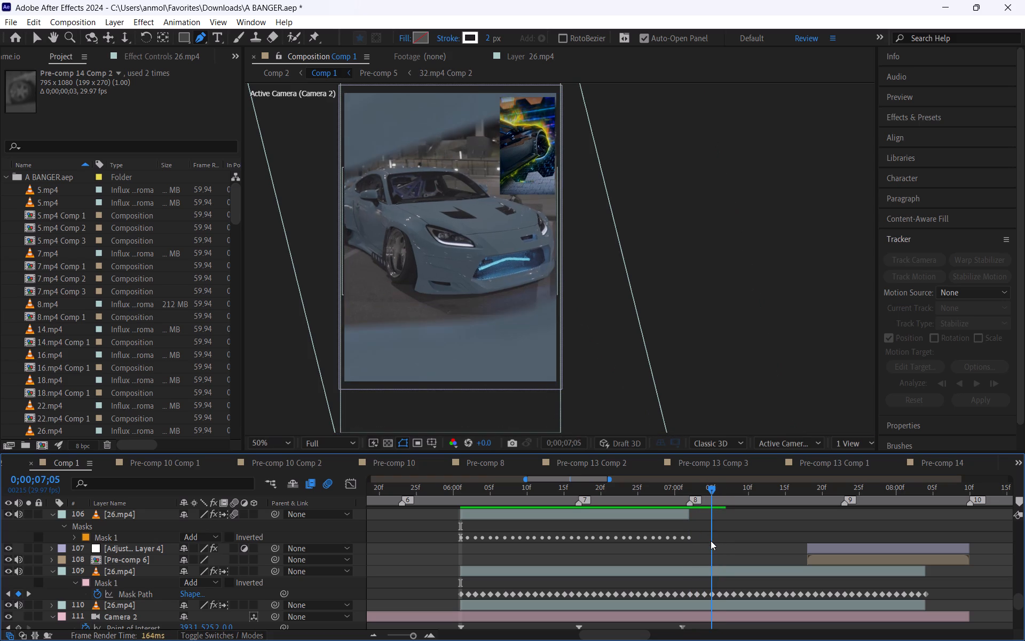
pyautogui.moveTo(711, 541); pyautogui.dragTo(732, 542)
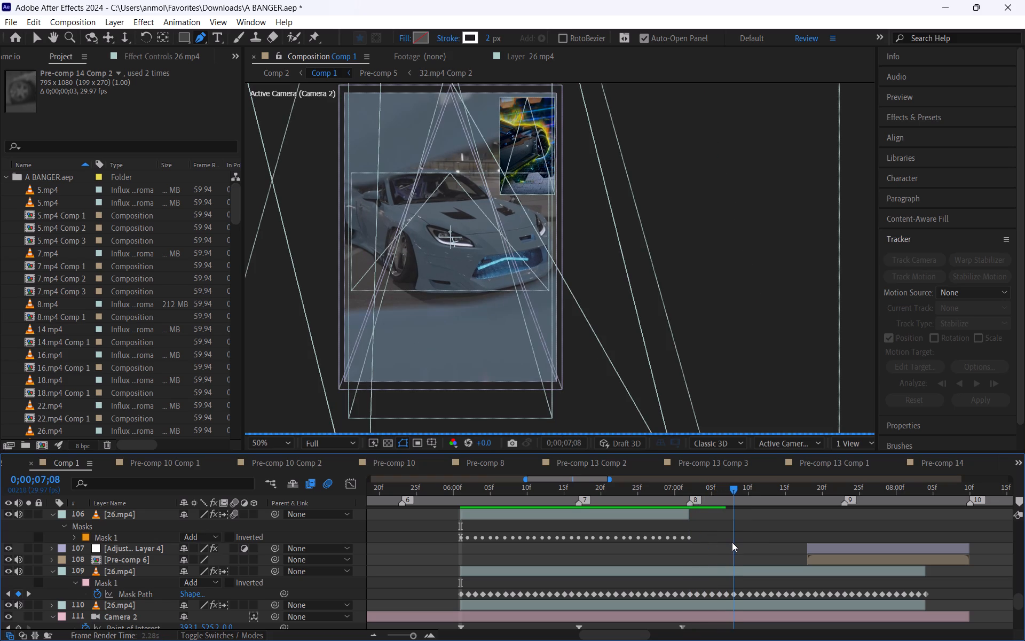
pyautogui.moveTo(732, 542); pyautogui.dragTo(509, 526)
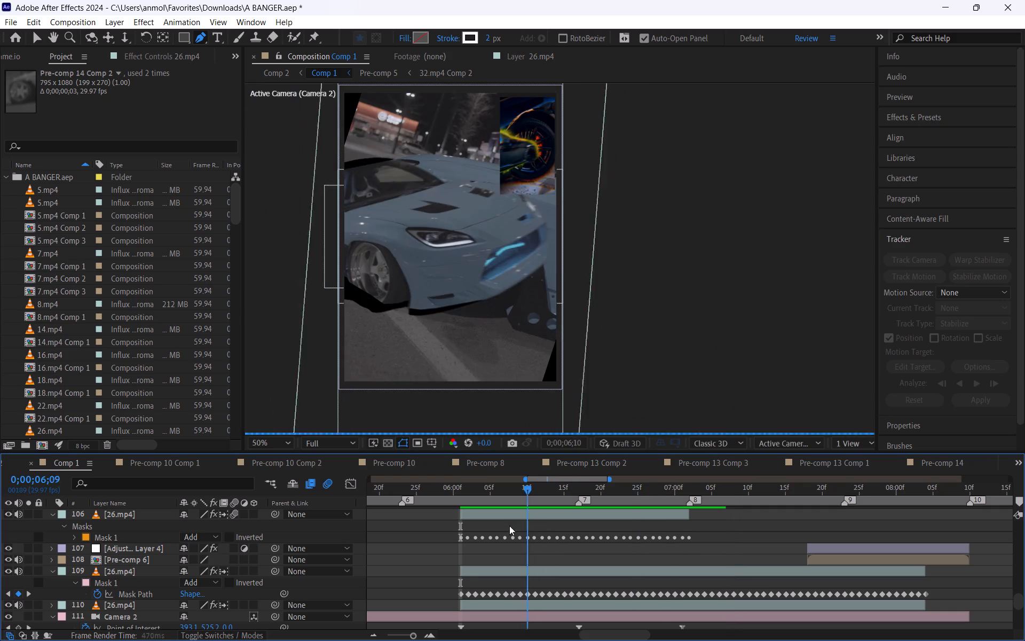
pyautogui.moveTo(509, 526); pyautogui.dragTo(565, 527)
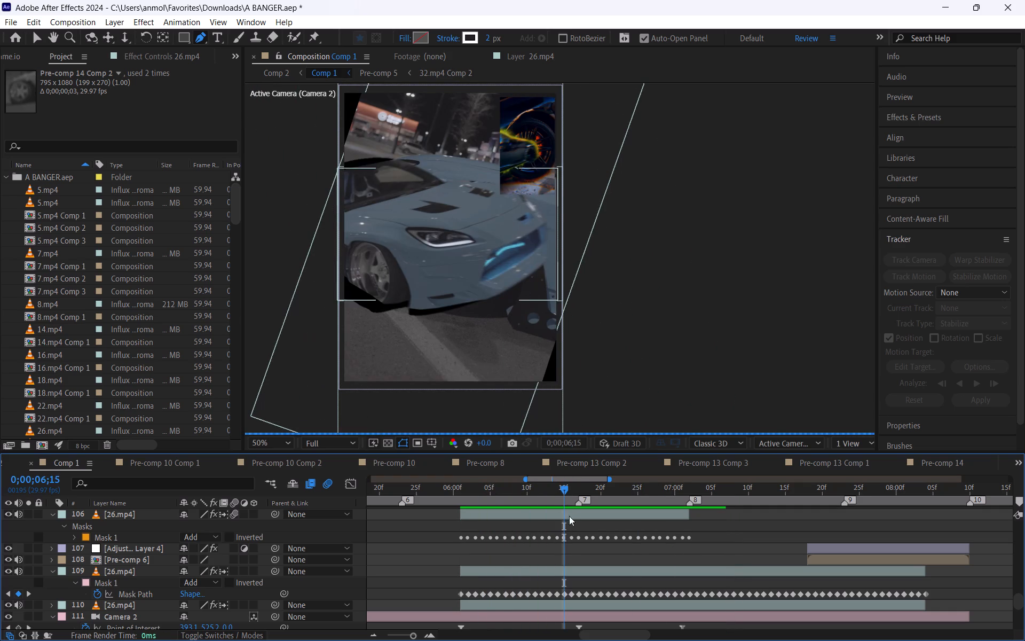
# Select the 26.mp4 layer 106 and search the effects library for "sab" to find Saber.
pyautogui.click(572, 512)
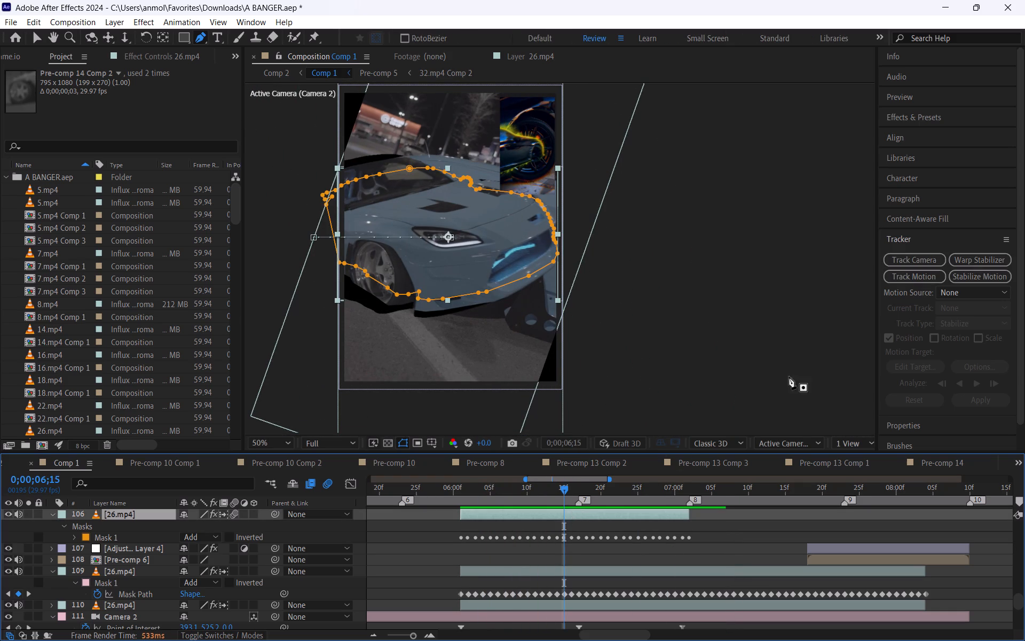
pyautogui.click(932, 218)
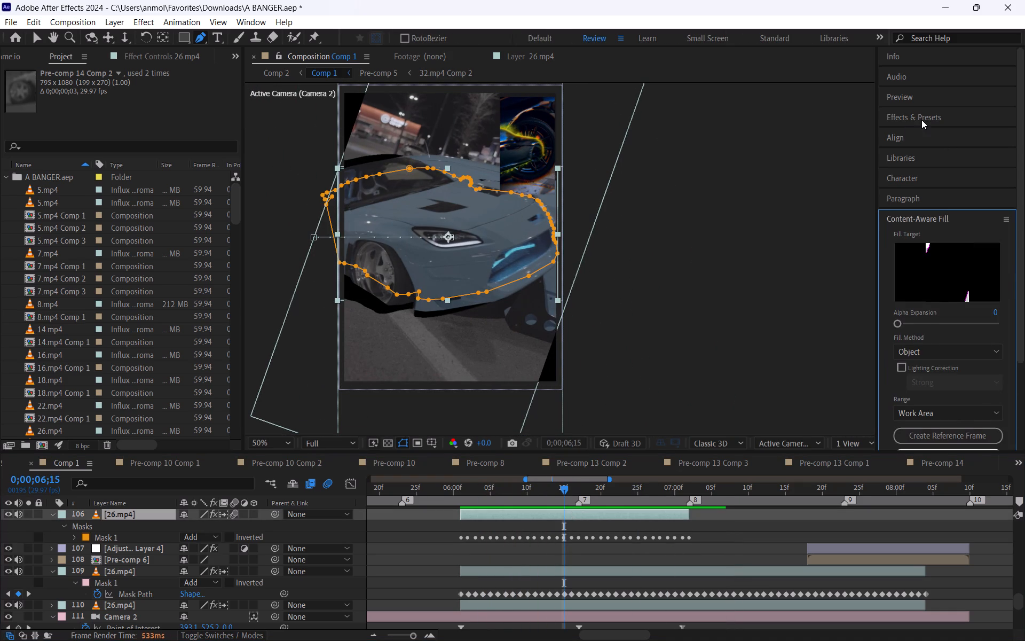
pyautogui.click(921, 120)
pyautogui.doubleClick(937, 133)
pyautogui.write('sa')
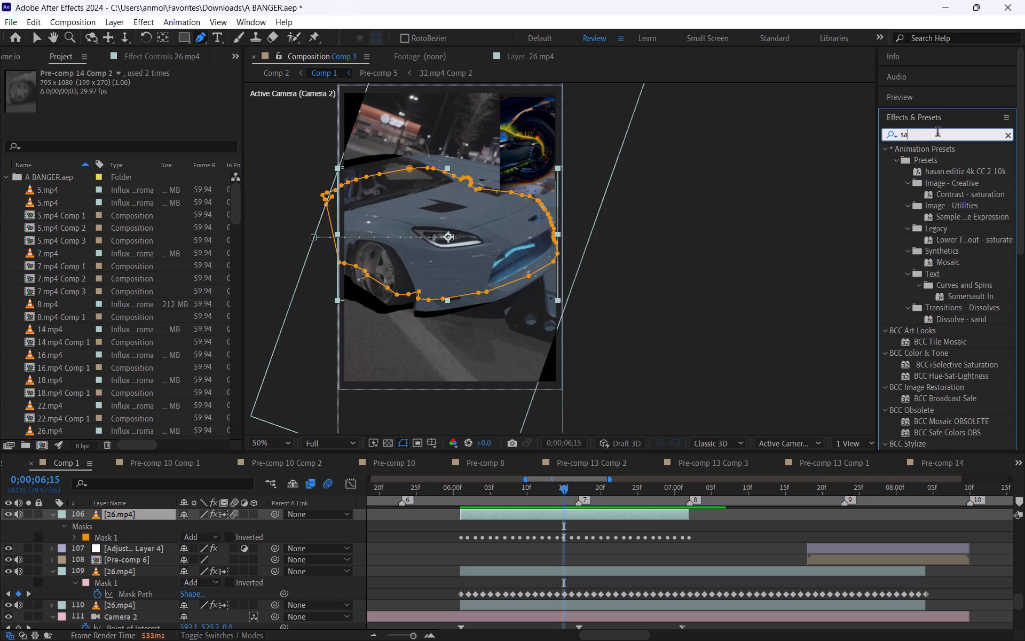
pyautogui.press('b')
pyautogui.moveTo(925, 160); pyautogui.dragTo(925, 161)
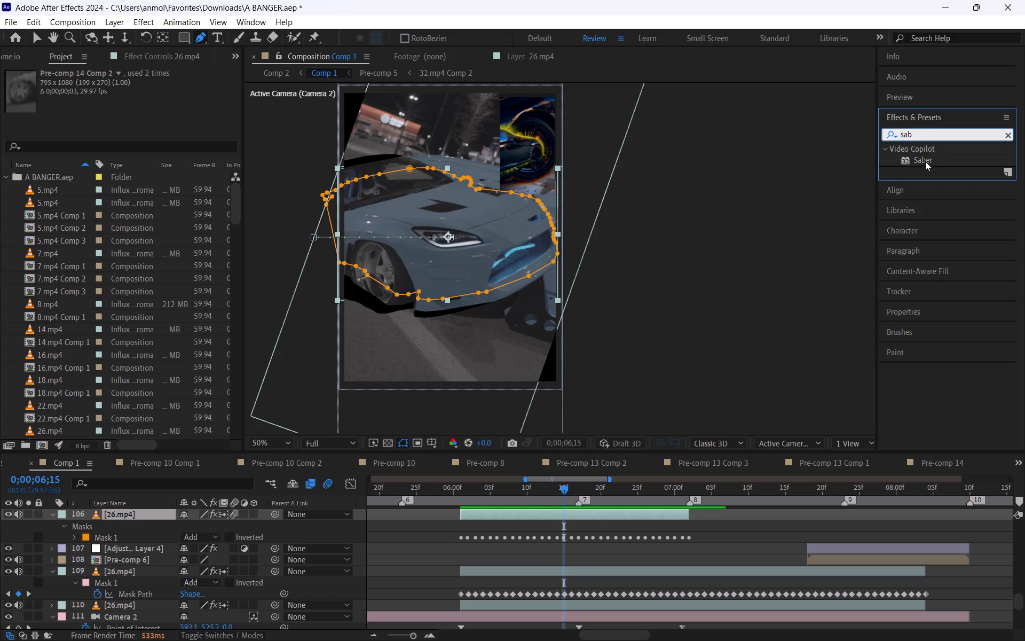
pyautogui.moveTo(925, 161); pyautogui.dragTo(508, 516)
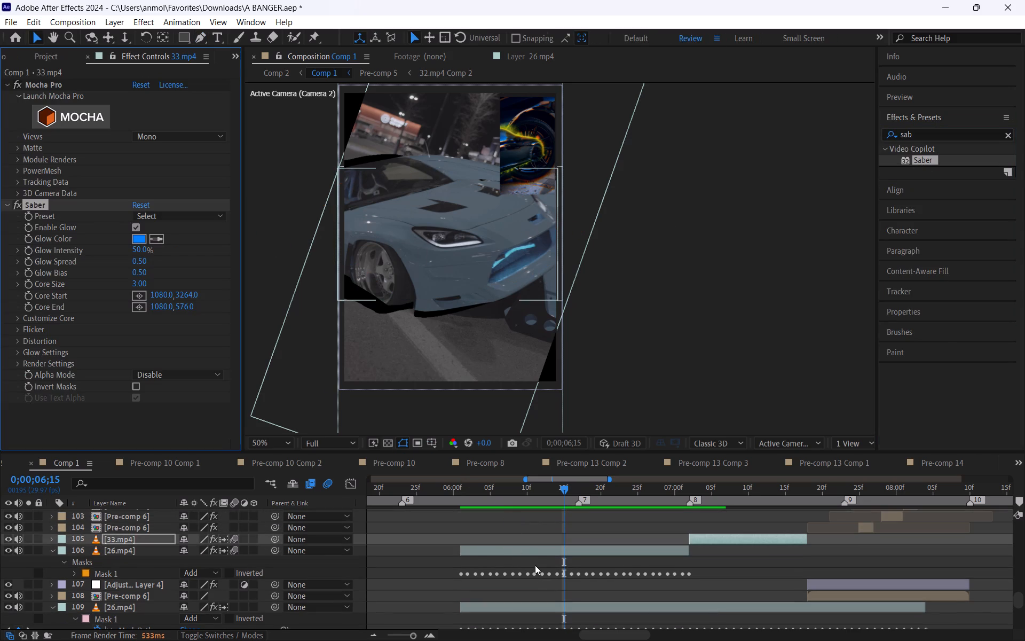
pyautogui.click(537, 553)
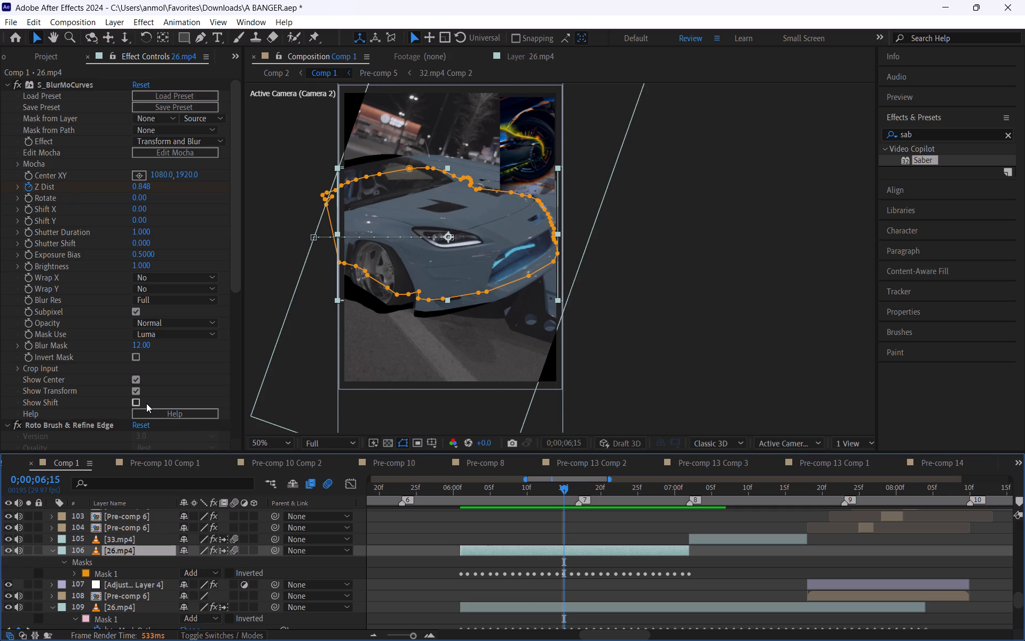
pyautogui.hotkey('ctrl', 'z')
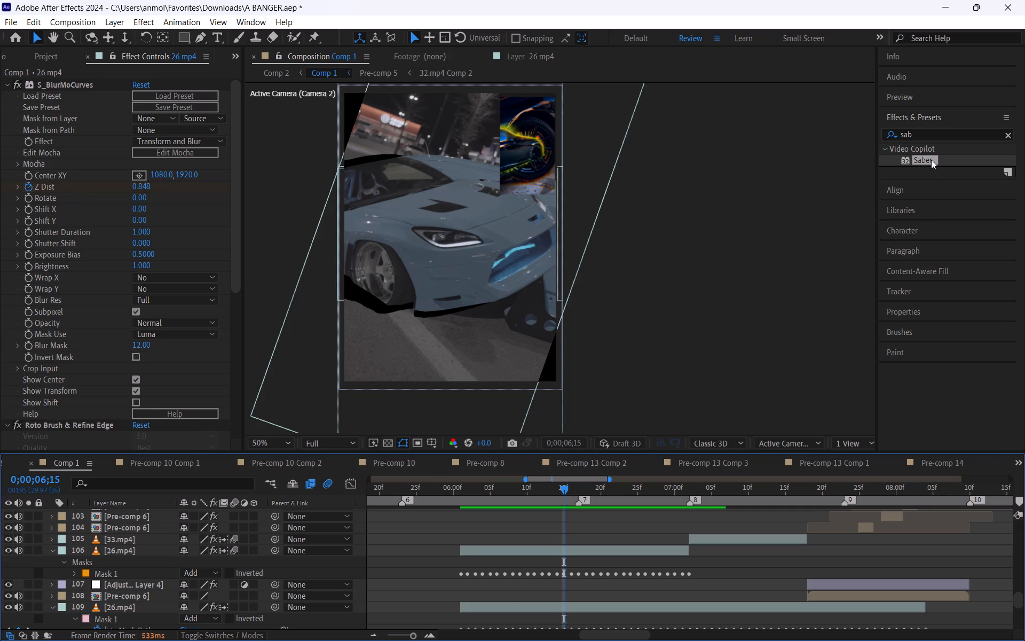
# Apply the Video Copilot Saber effect to the 26.mp4 layer 106.
pyautogui.moveTo(924, 155); pyautogui.dragTo(633, 545)
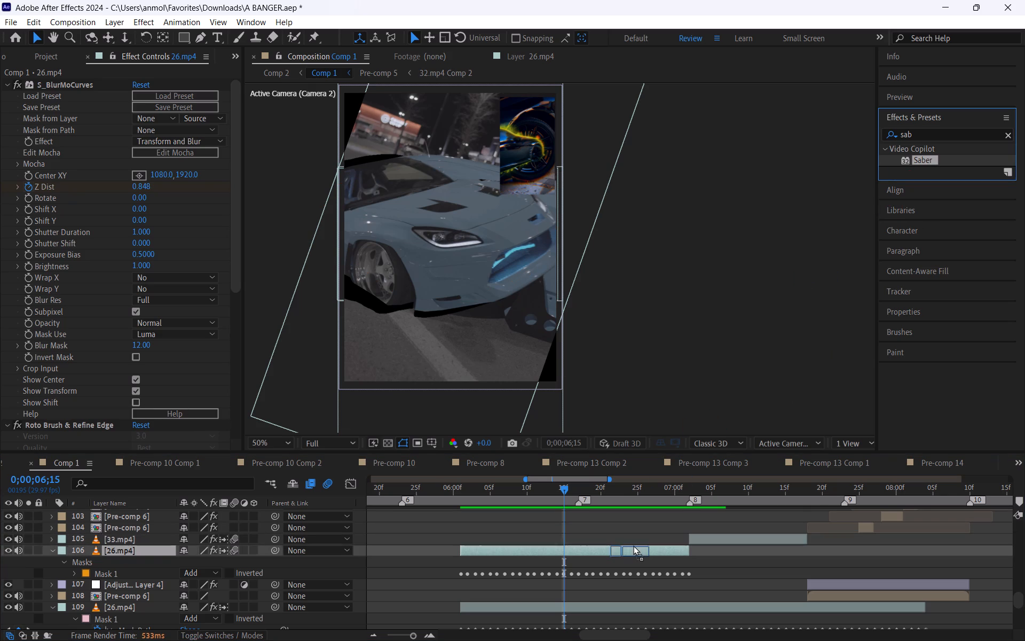
pyautogui.moveTo(633, 545); pyautogui.dragTo(633, 546)
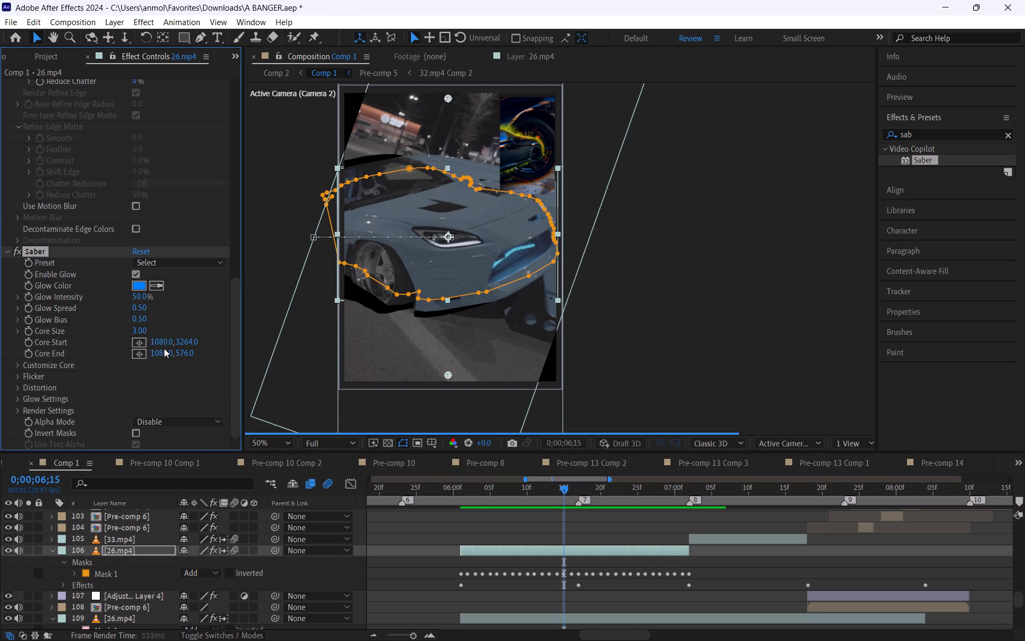
# Set Saber's Core Type to Layer Masks in its Customize Core settings.
pyautogui.scroll(-1, 159, 367)
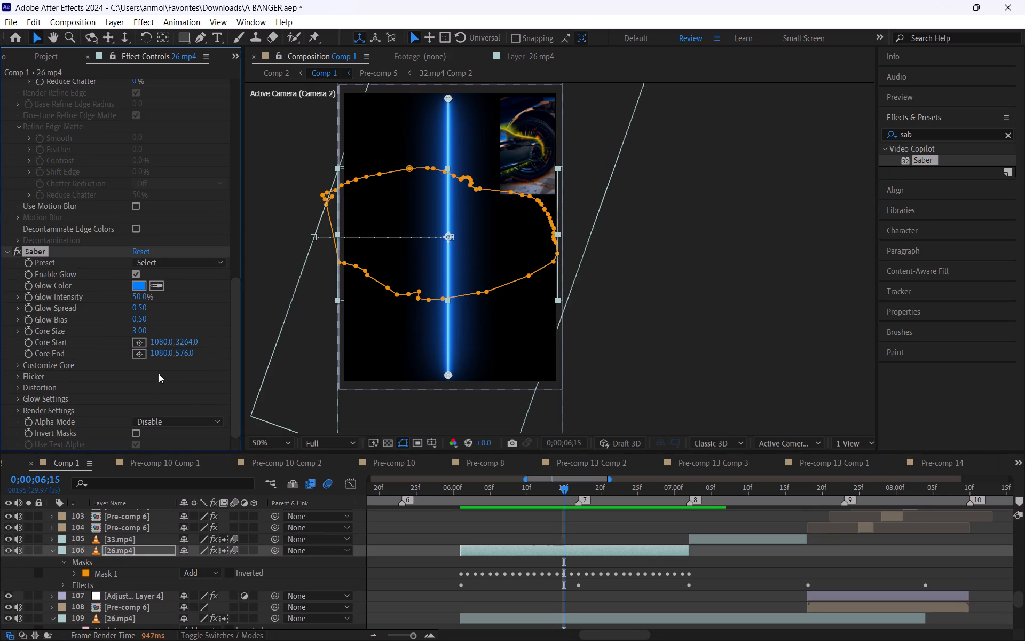
pyautogui.scroll(-3, 159, 373)
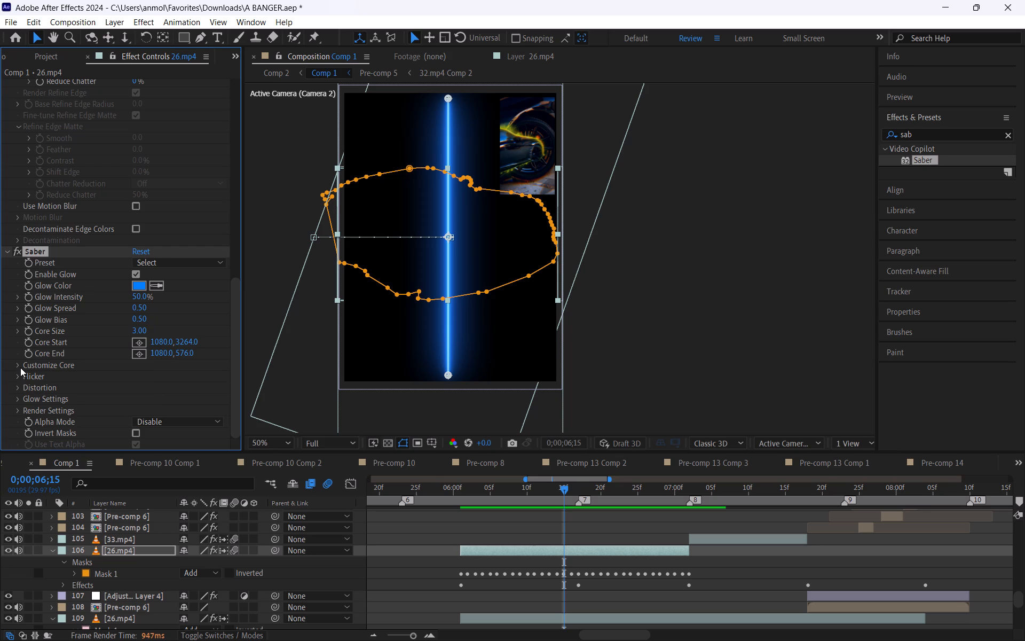
pyautogui.click(20, 368)
pyautogui.click(147, 311)
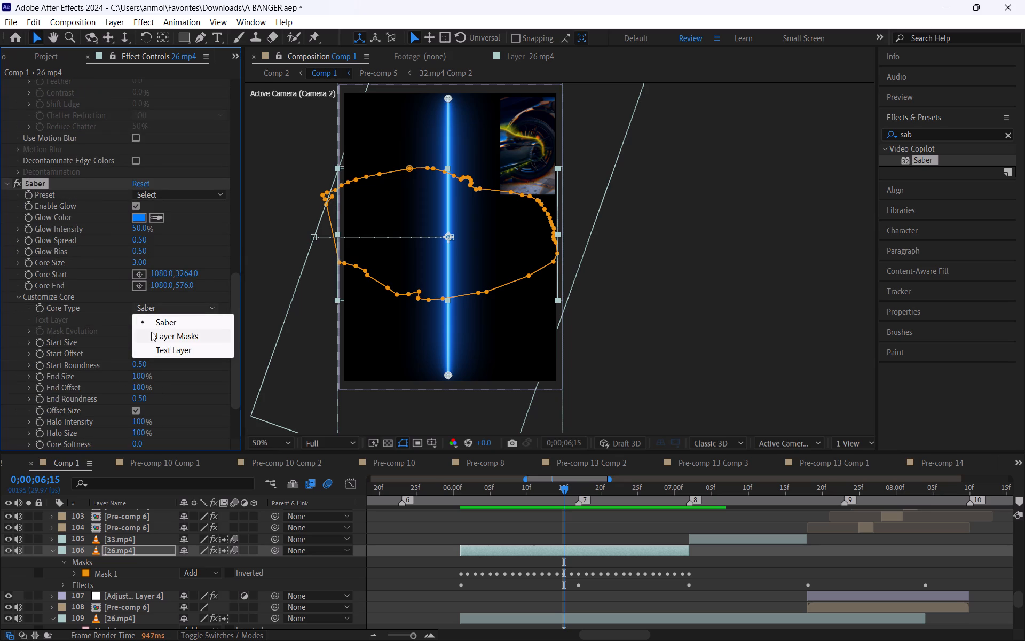
pyautogui.click(153, 335)
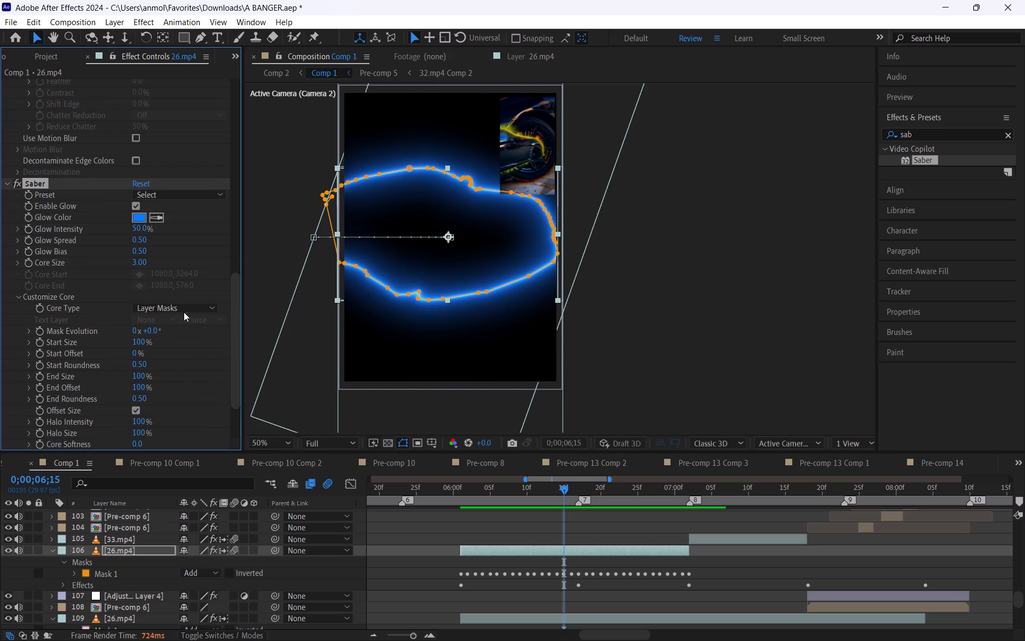
# Set Saber's Composite Settings to Add in its Render Settings, and deselect the layer to view the glow.
pyautogui.scroll(-6, 182, 394)
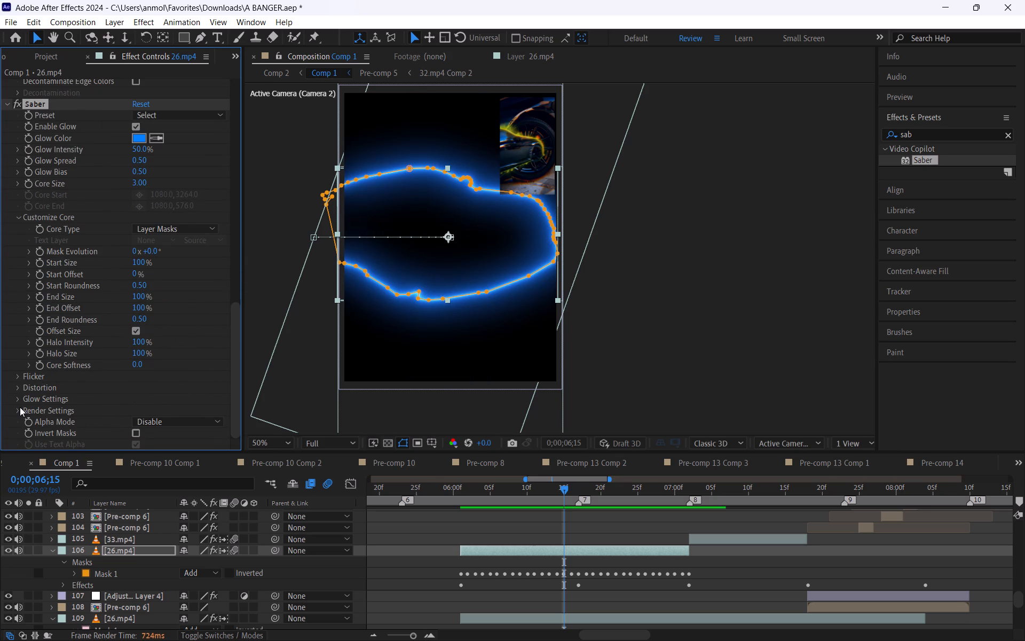
pyautogui.click(19, 407)
pyautogui.click(153, 447)
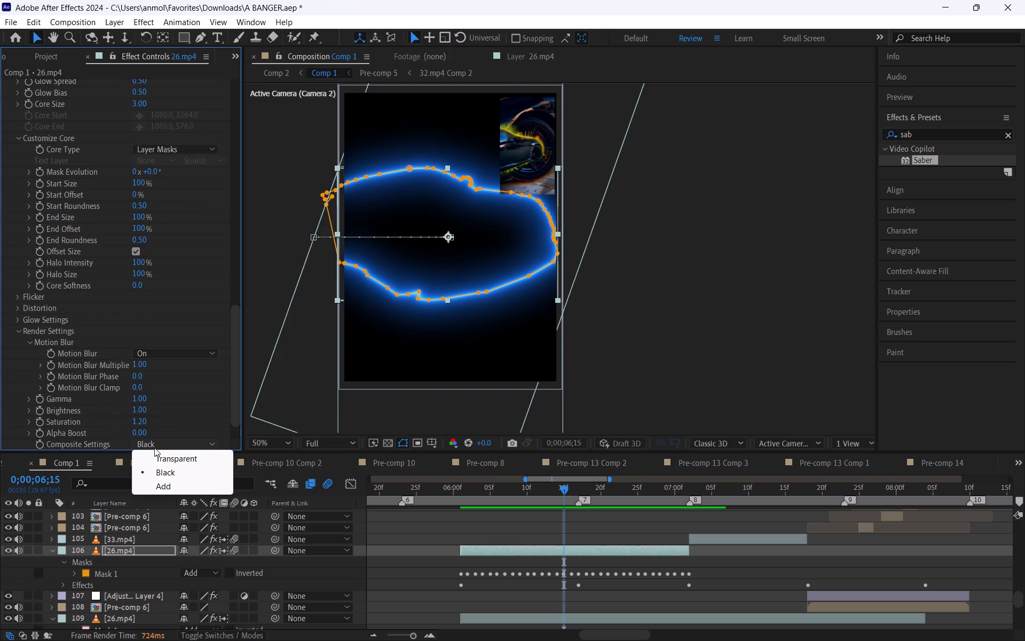
pyautogui.click(169, 484)
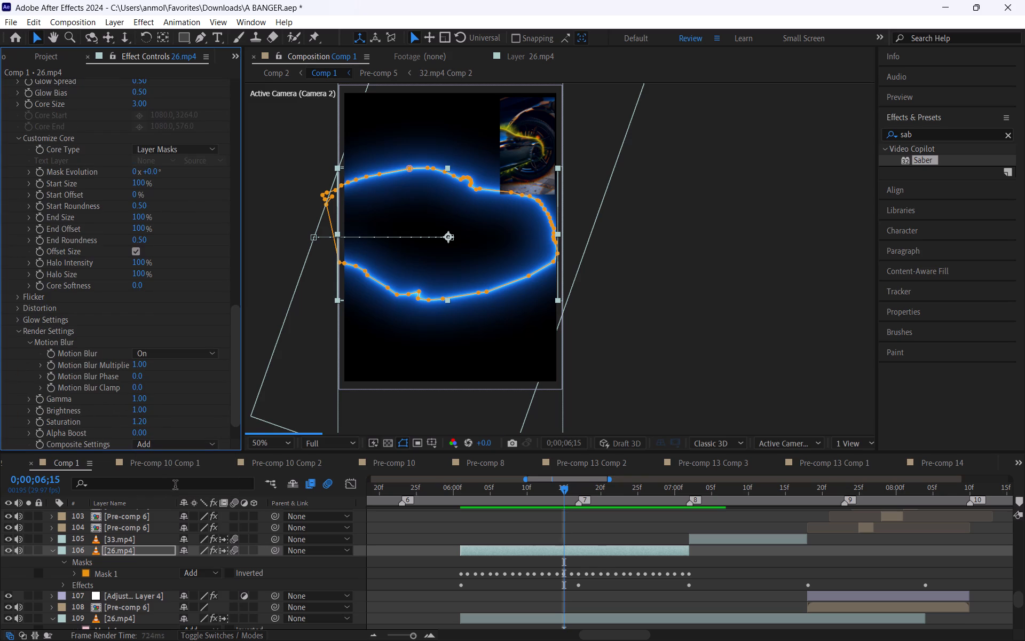
pyautogui.doubleClick(430, 556)
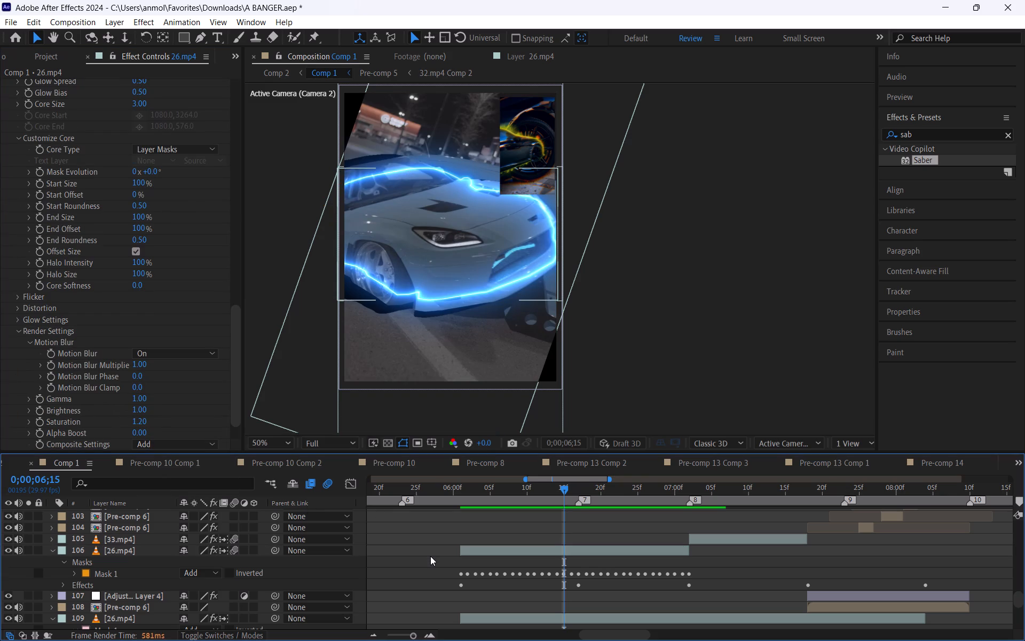
# Set the Saber preset on the 26.mp4 layer 106 to Soft Smoke.
pyautogui.click(518, 554)
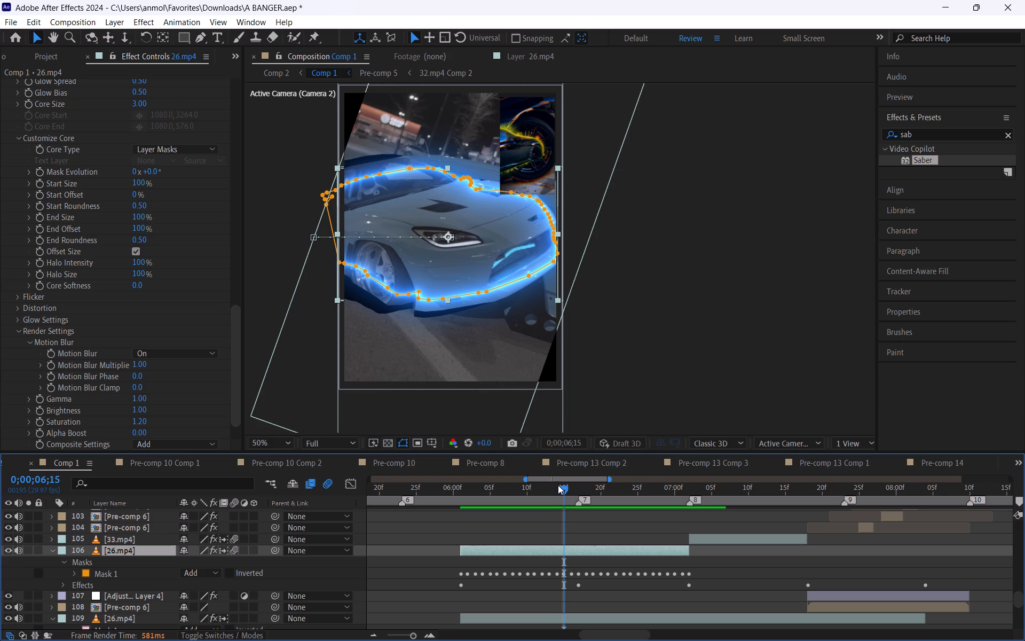
pyautogui.scroll(4, 136, 152)
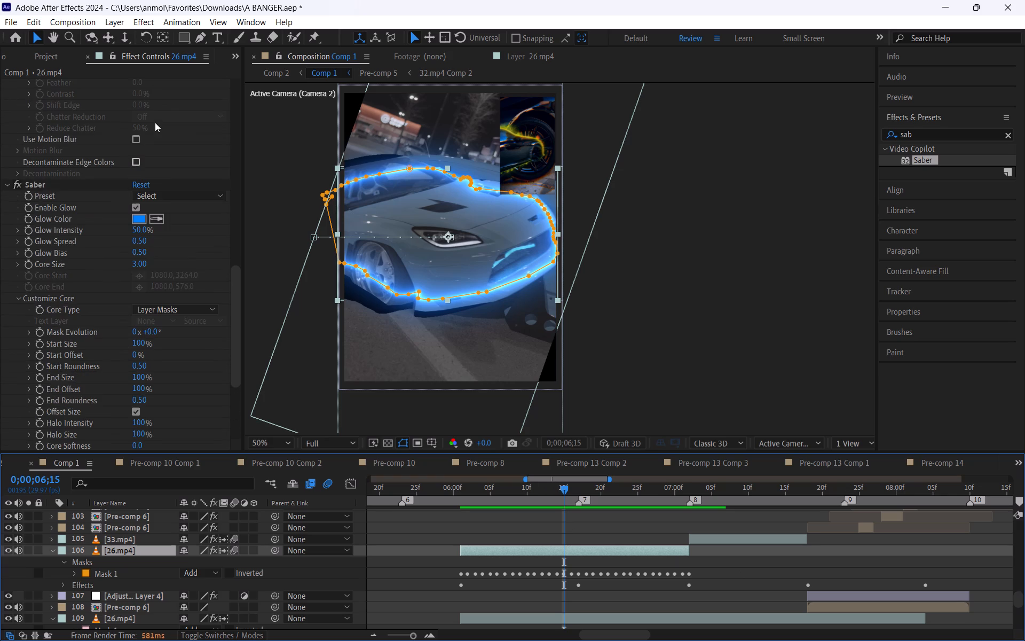
pyautogui.tripleClick(160, 202)
pyautogui.click(160, 200)
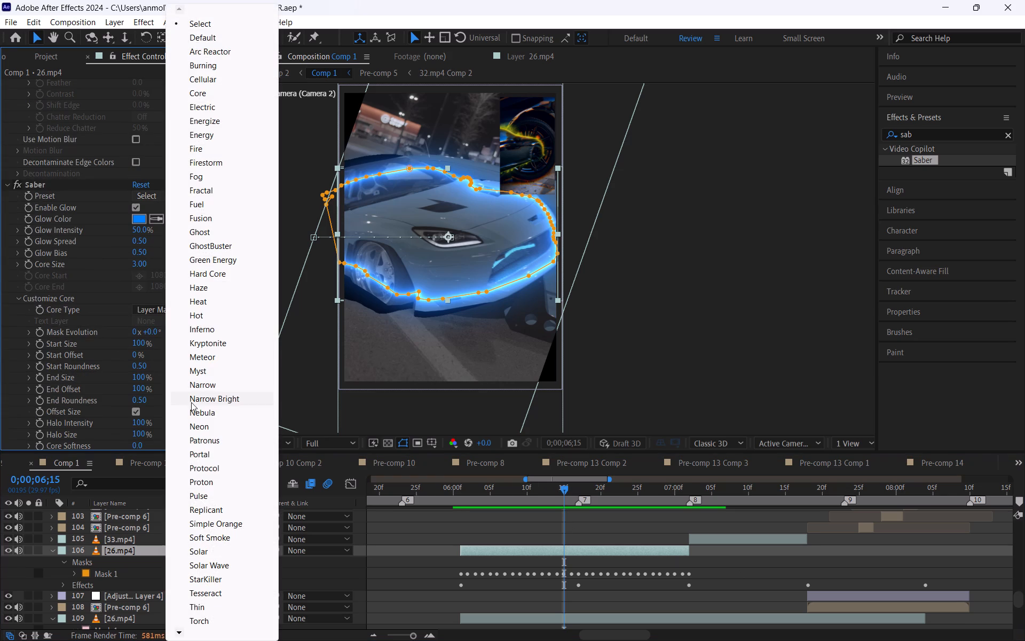
pyautogui.doubleClick(209, 540)
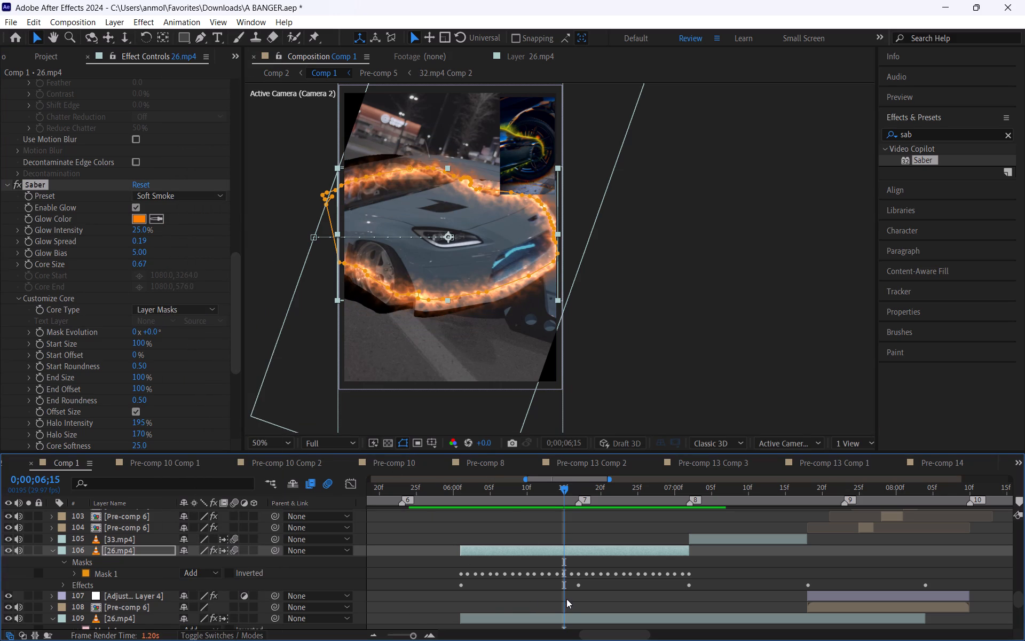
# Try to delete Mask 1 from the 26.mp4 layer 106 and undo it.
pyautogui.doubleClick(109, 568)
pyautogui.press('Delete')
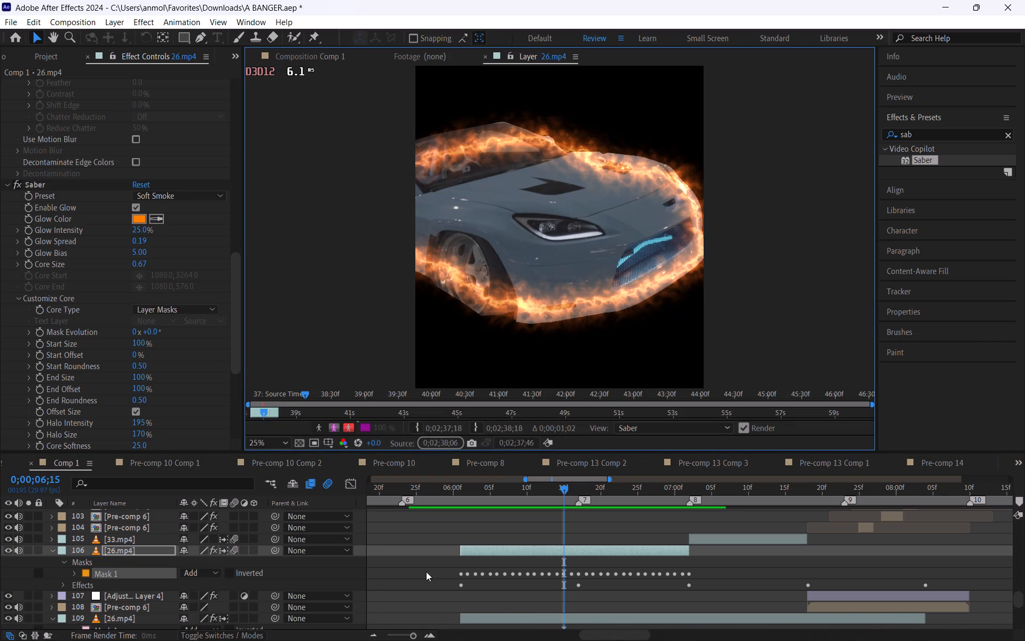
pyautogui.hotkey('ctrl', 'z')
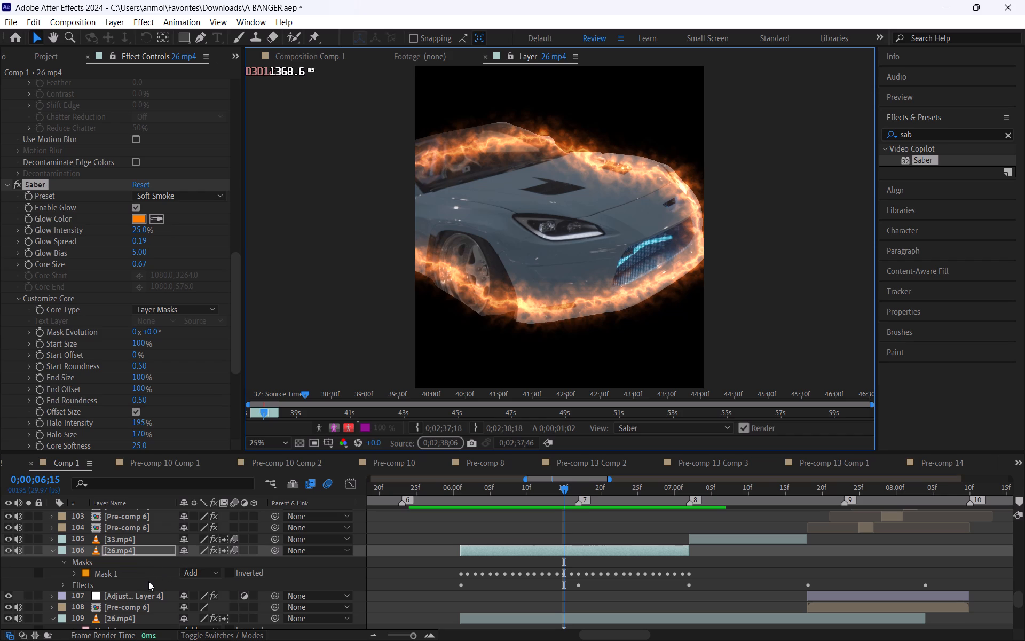
# Delete Mask 1 and the Saber effect from the 26.mp4 layer 106.
pyautogui.click(116, 577)
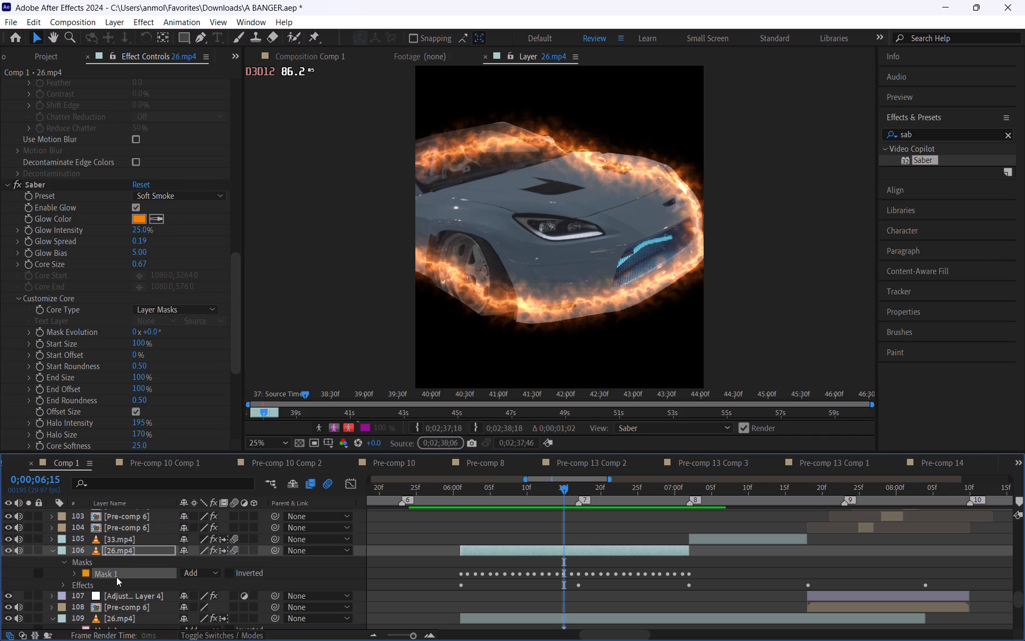
pyautogui.press('Delete')
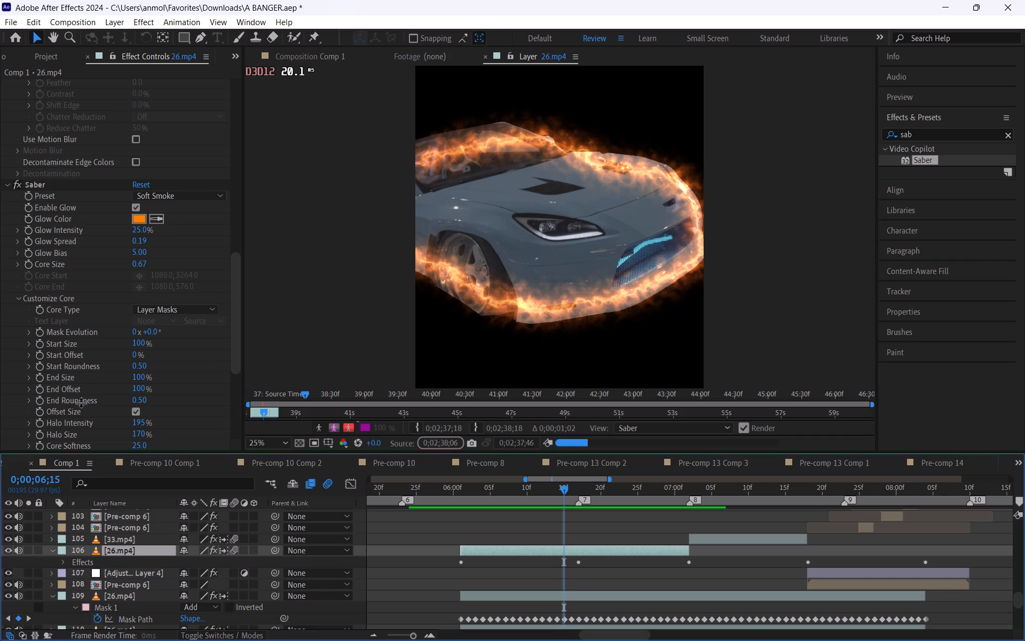
pyautogui.doubleClick(46, 186)
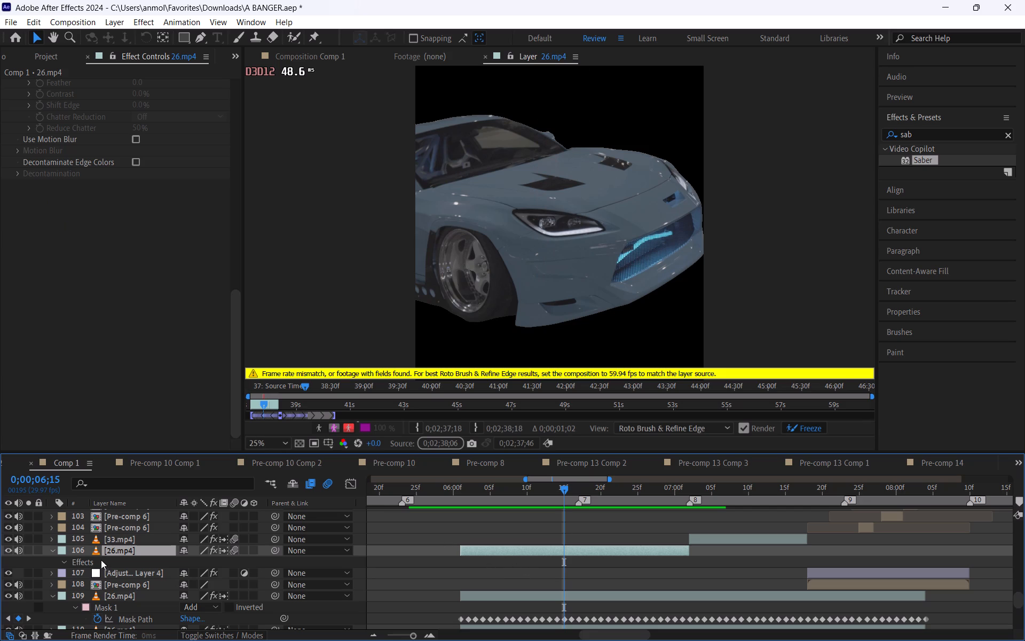
pyautogui.scroll(6, 66, 305)
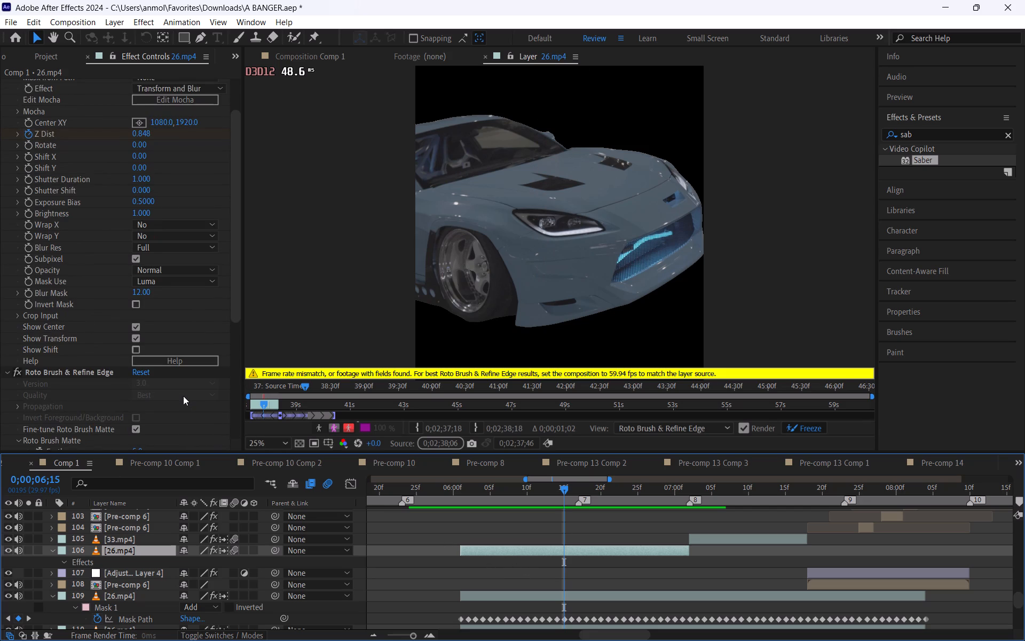
# Return to the Comp 1 composition view and scrub through the car shot up to 0;00;06;14 to check the cutout.
pyautogui.click(320, 61)
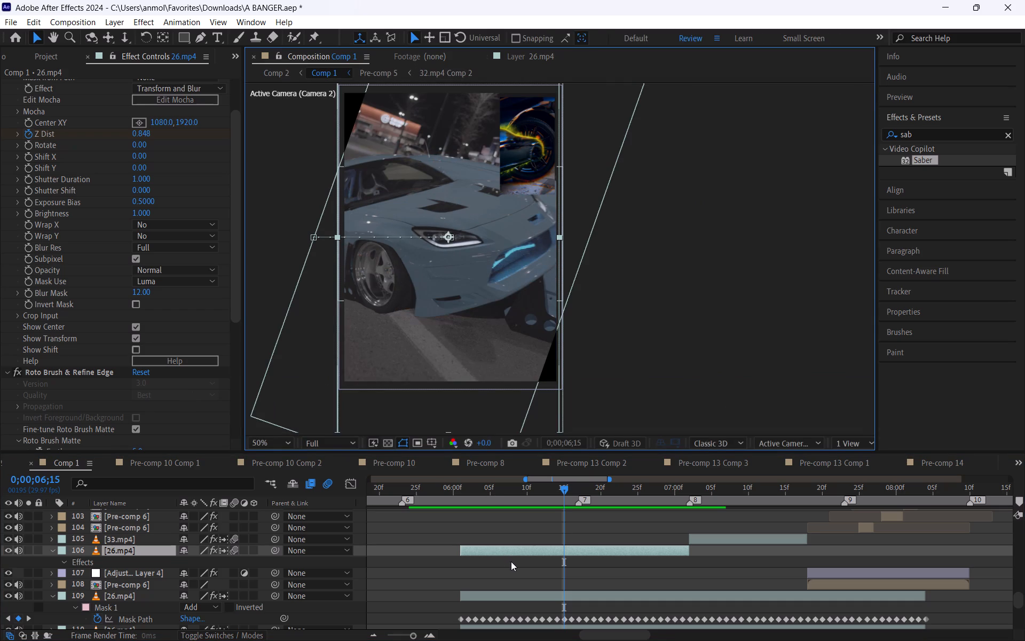
pyautogui.click(481, 486)
pyautogui.moveTo(481, 486); pyautogui.dragTo(503, 491)
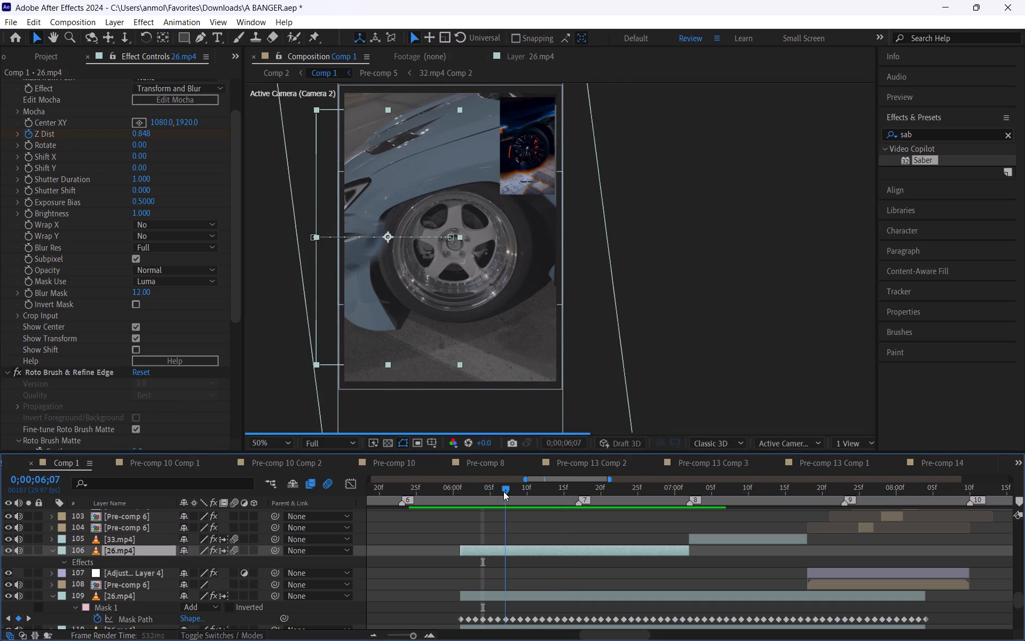
pyautogui.moveTo(503, 491); pyautogui.dragTo(525, 495)
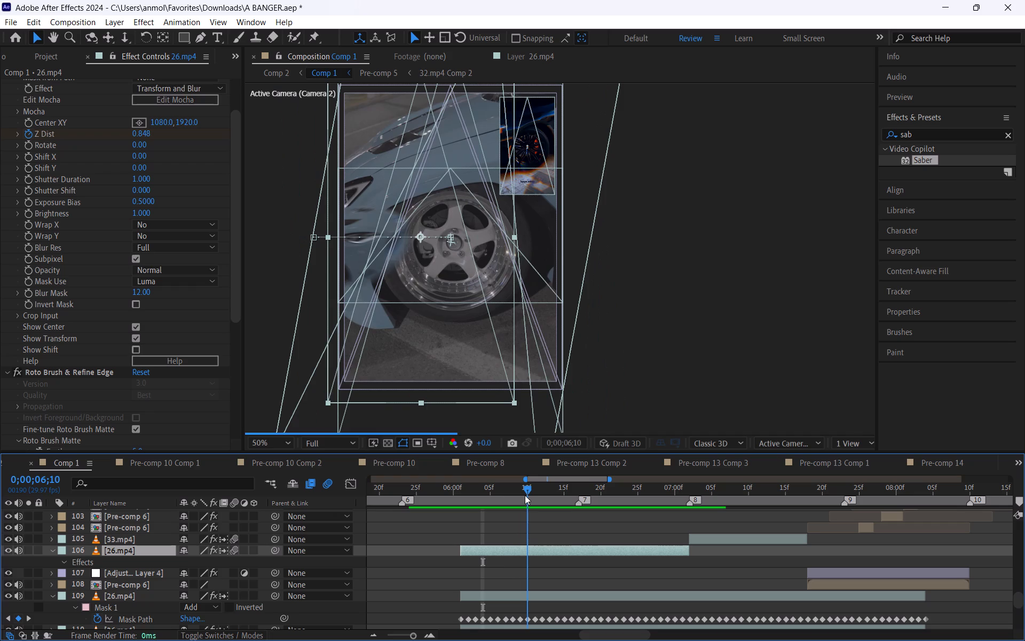
pyautogui.moveTo(525, 495); pyautogui.dragTo(534, 498)
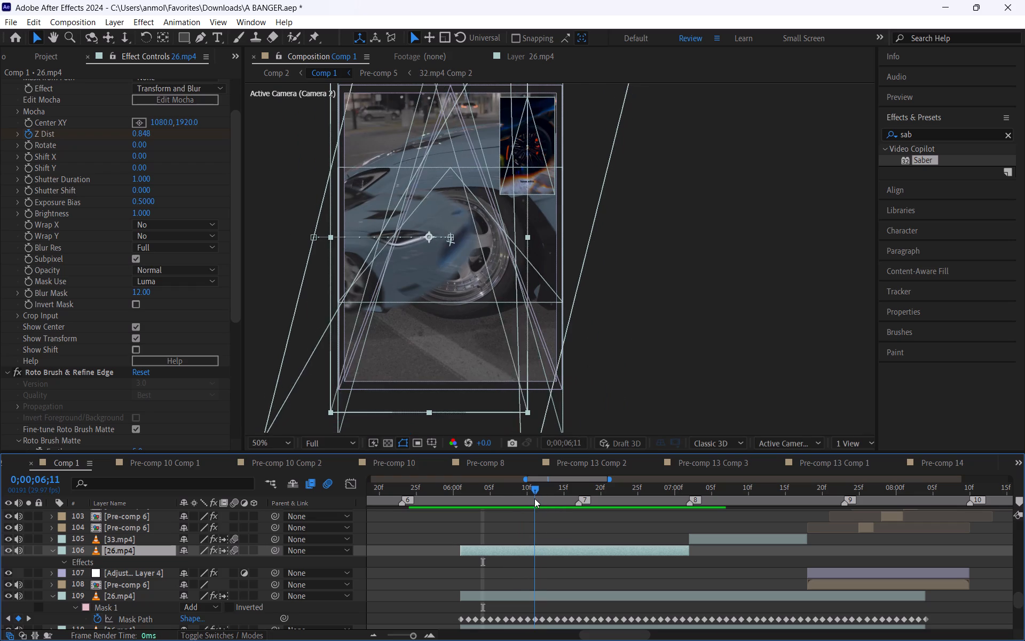
pyautogui.moveTo(534, 498); pyautogui.dragTo(554, 509)
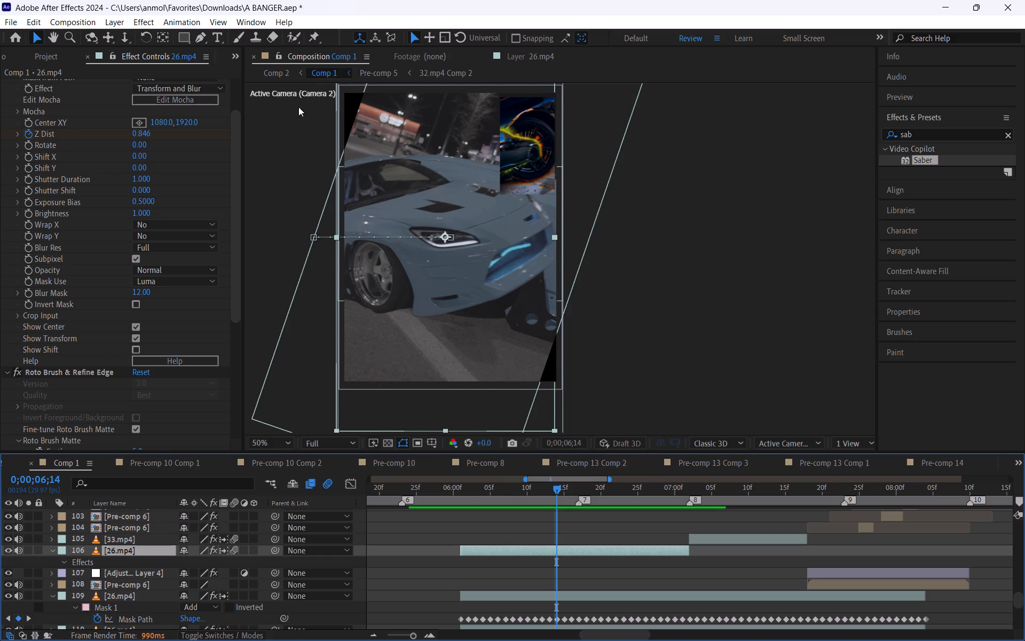
# Deselect the 26.mp4 layer 106 and save the project.
pyautogui.click(483, 530)
pyautogui.hotkey('ctrl', 's')
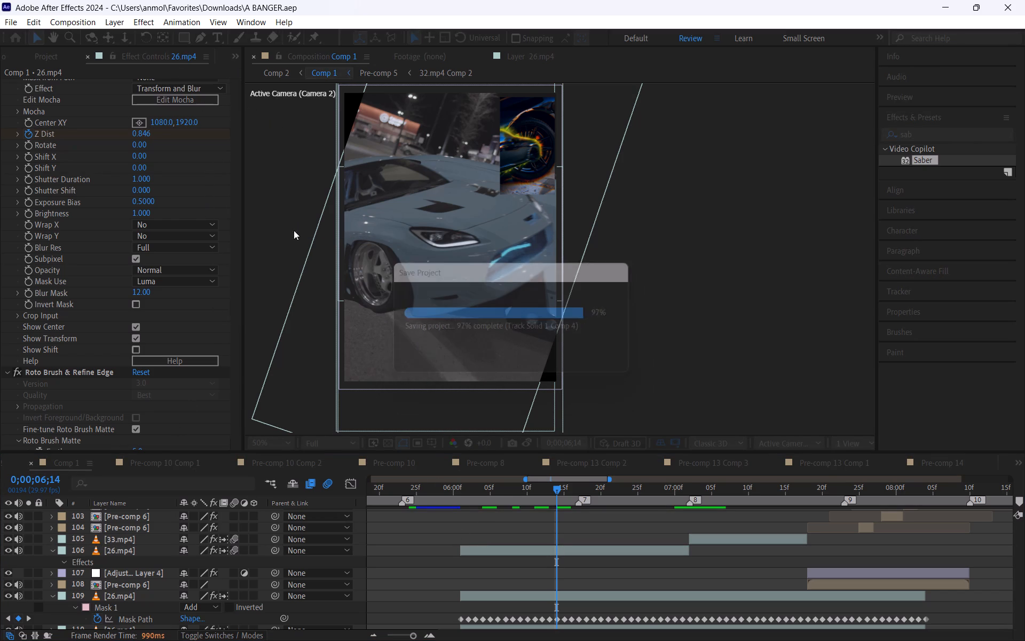
# Auto-trace the 26.mp4 layer 106 across the work area from its Alpha channel, with 1 px tolerance and 50% threshold.
pyautogui.click(534, 547)
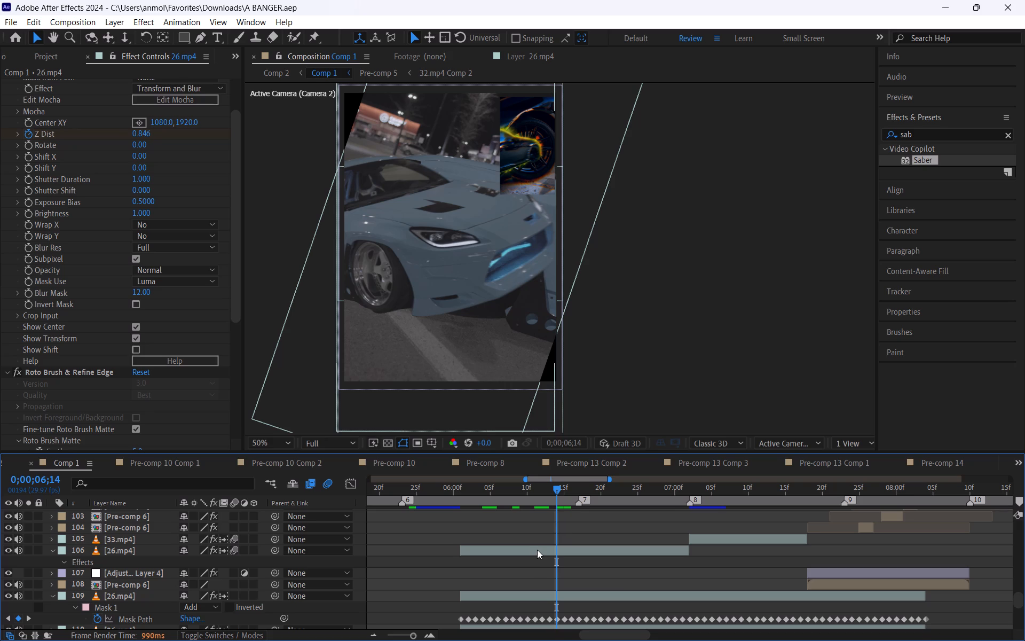
pyautogui.click(537, 550)
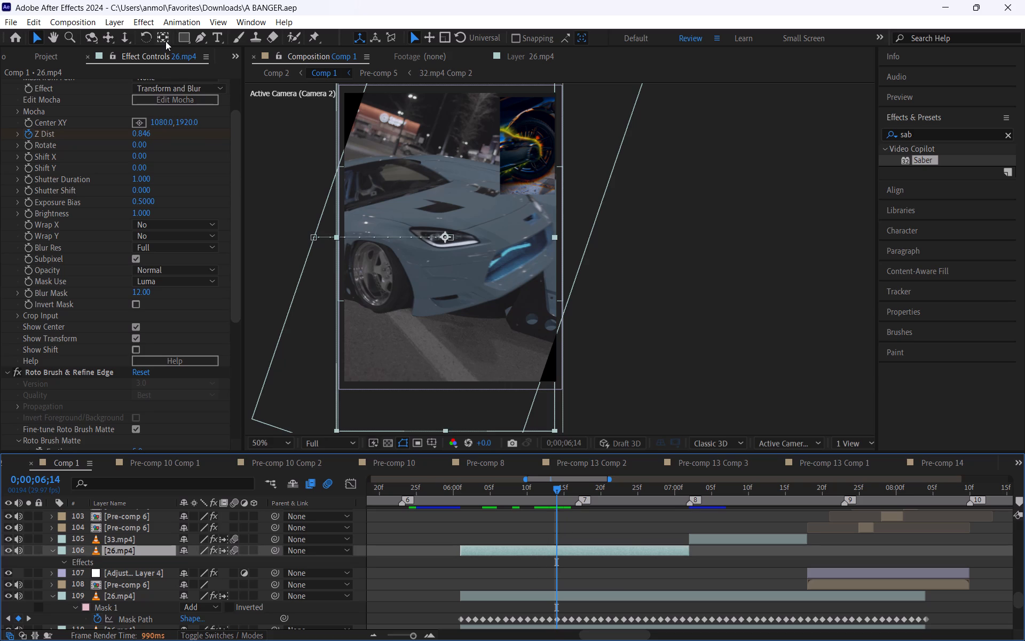
pyautogui.click(110, 22)
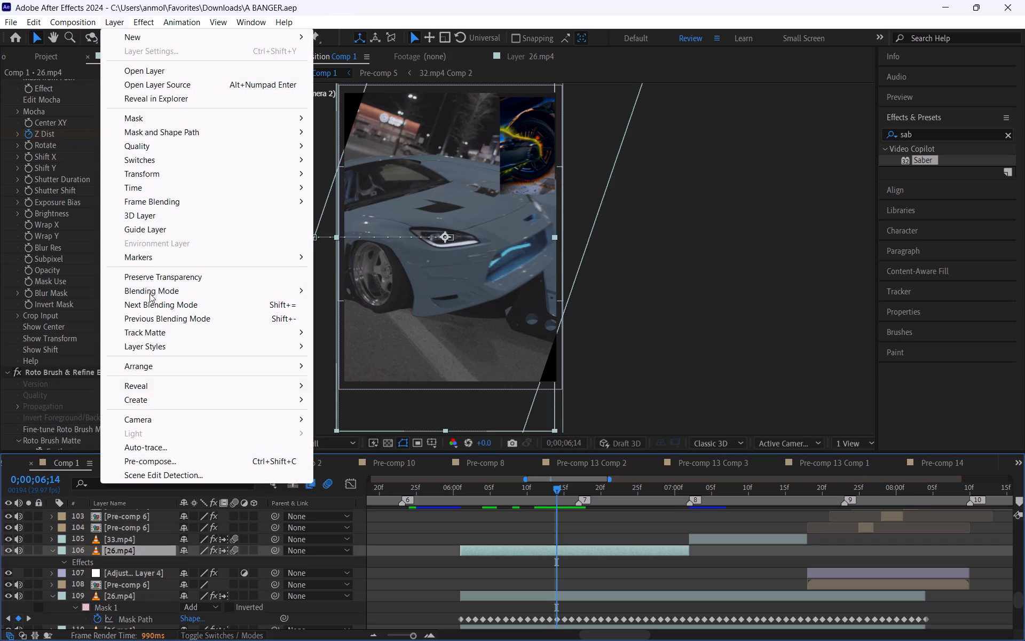
pyautogui.click(164, 447)
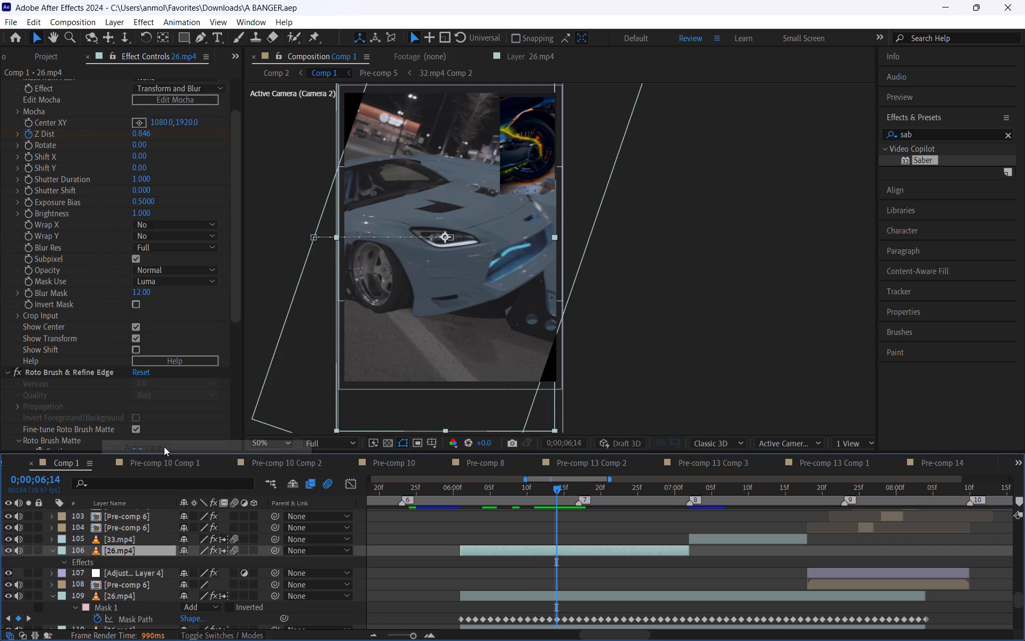
pyautogui.click(552, 434)
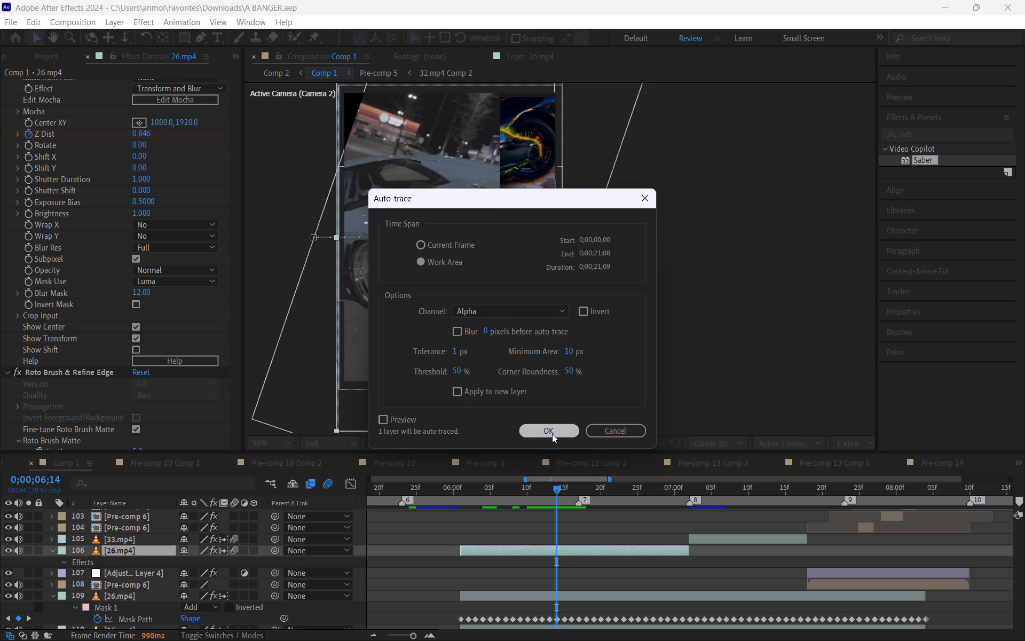
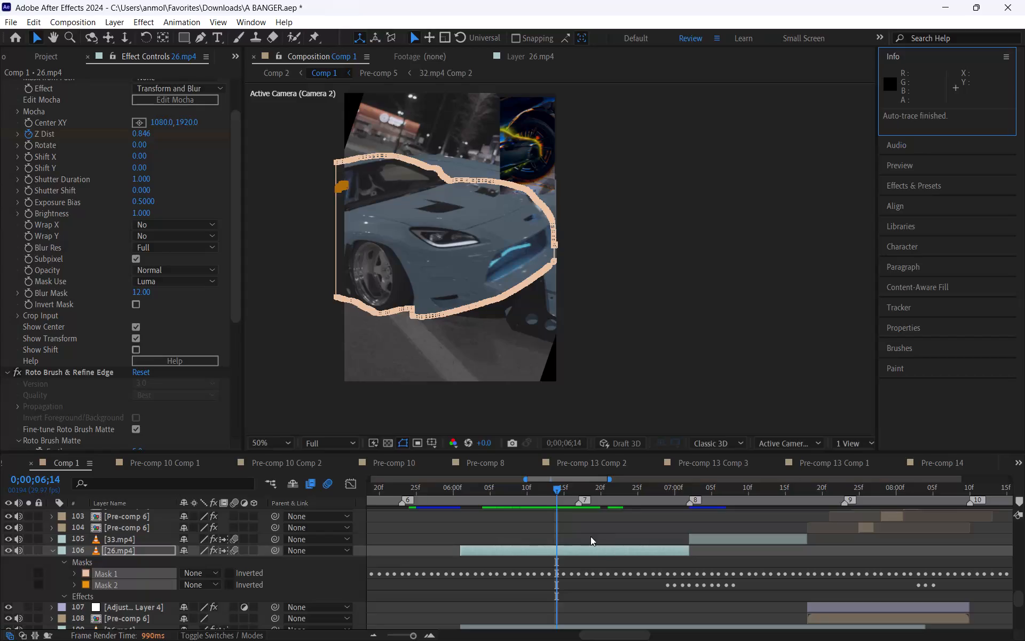
# Inspect the masks on the 26.mp4 layers 106, 110 and 109 around 0;00;06;02.
pyautogui.click(550, 549)
pyautogui.click(469, 493)
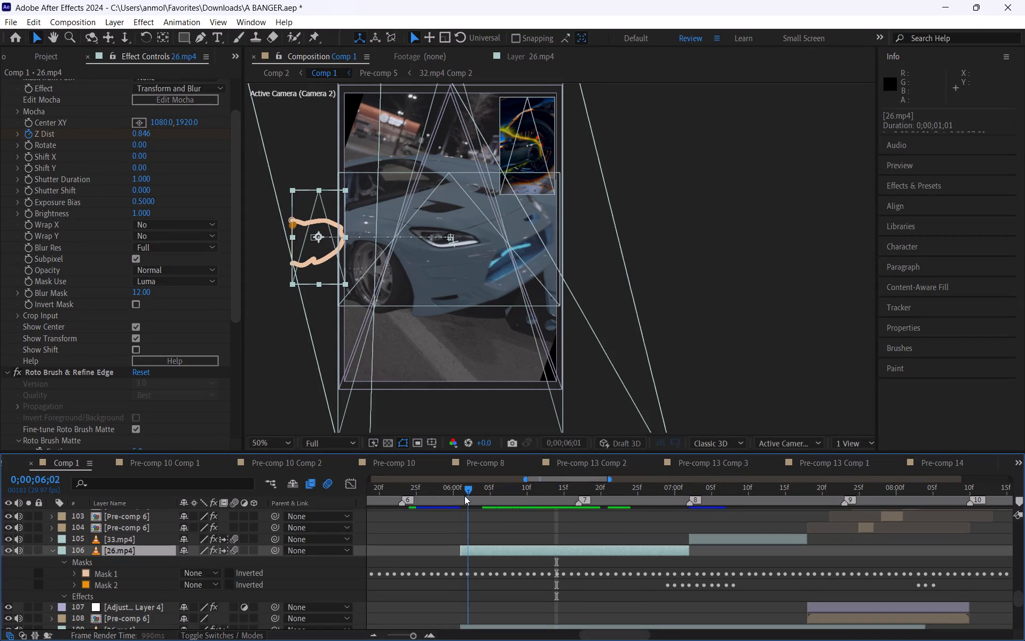
pyautogui.scroll(-3, 488, 558)
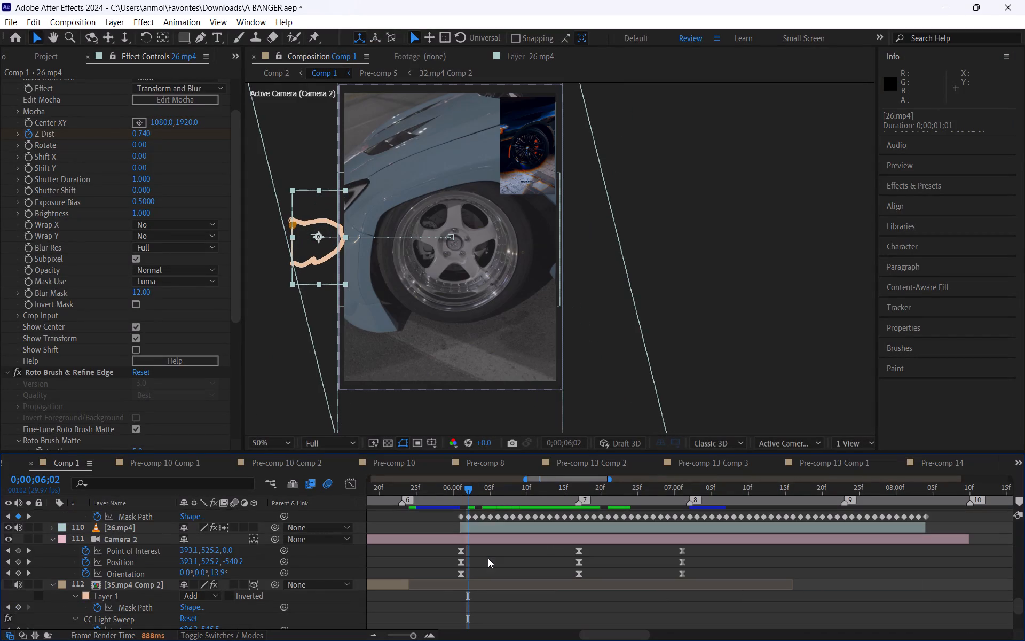
pyautogui.click(488, 531)
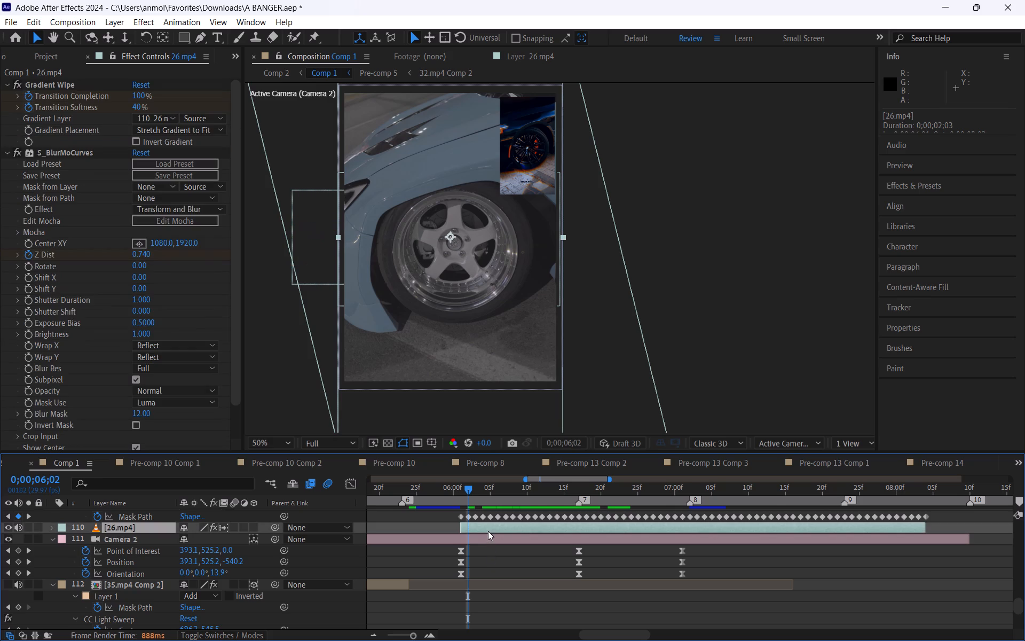
pyautogui.press('m')
pyautogui.press('m')
pyautogui.scroll(2, 492, 551)
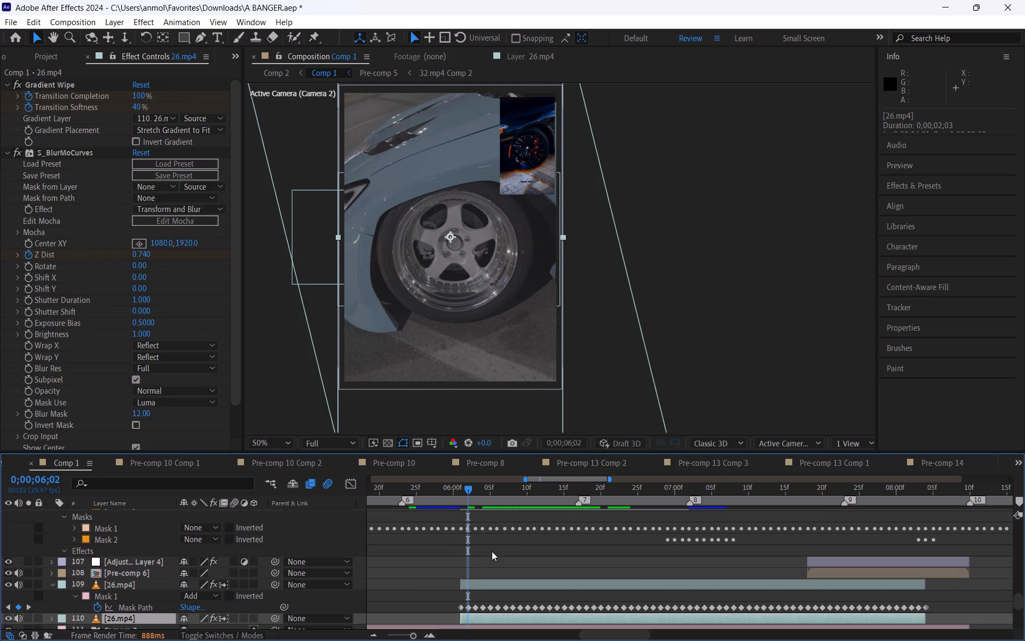
pyautogui.scroll(1, 492, 551)
pyautogui.scroll(-1, 492, 551)
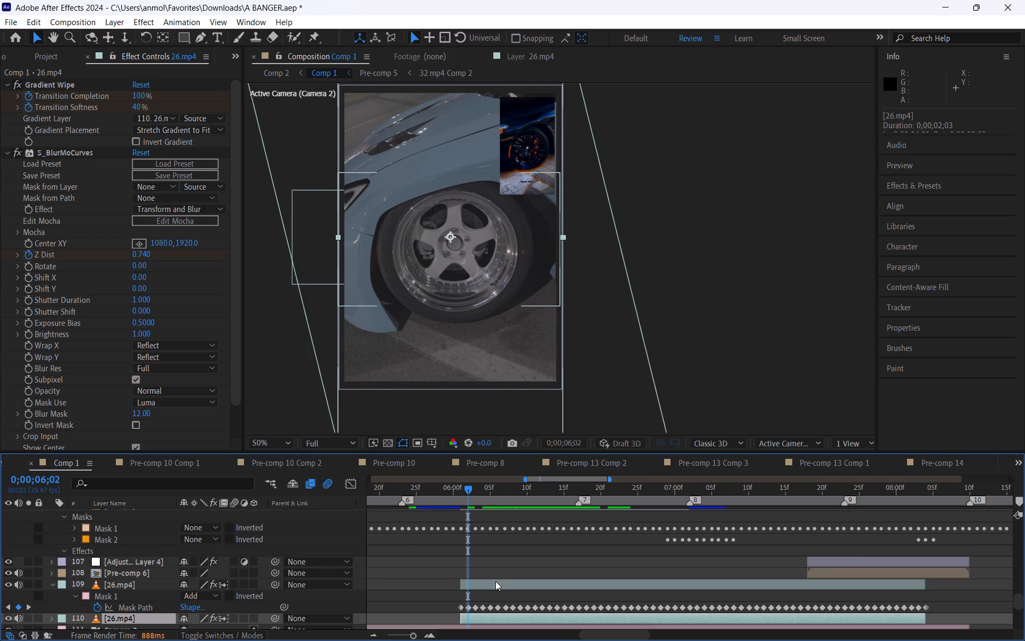
pyautogui.click(495, 581)
pyautogui.press('m')
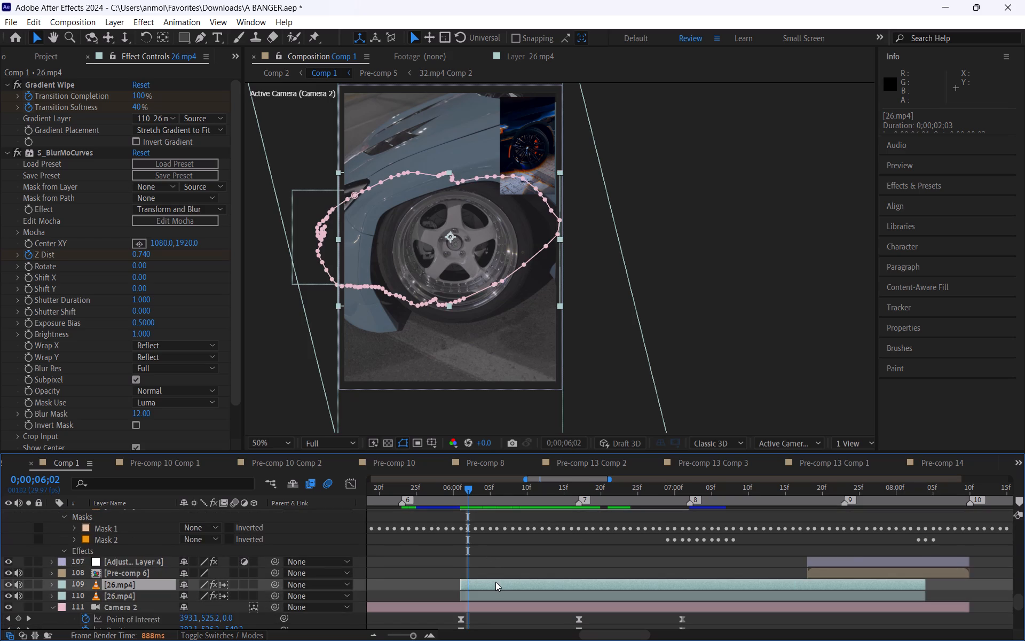
pyautogui.press('m')
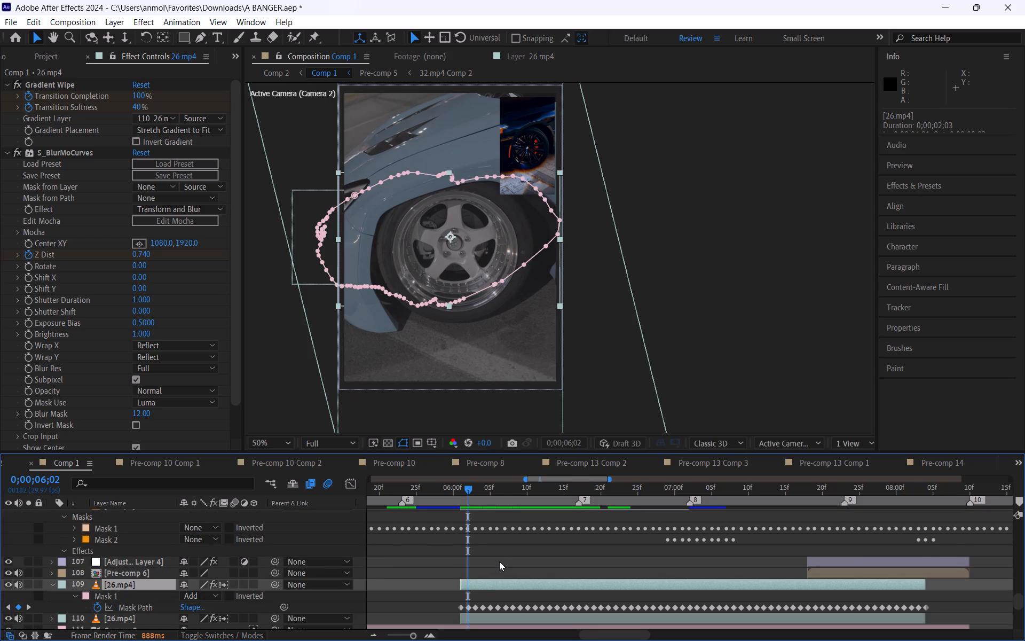
pyautogui.scroll(1, 498, 551)
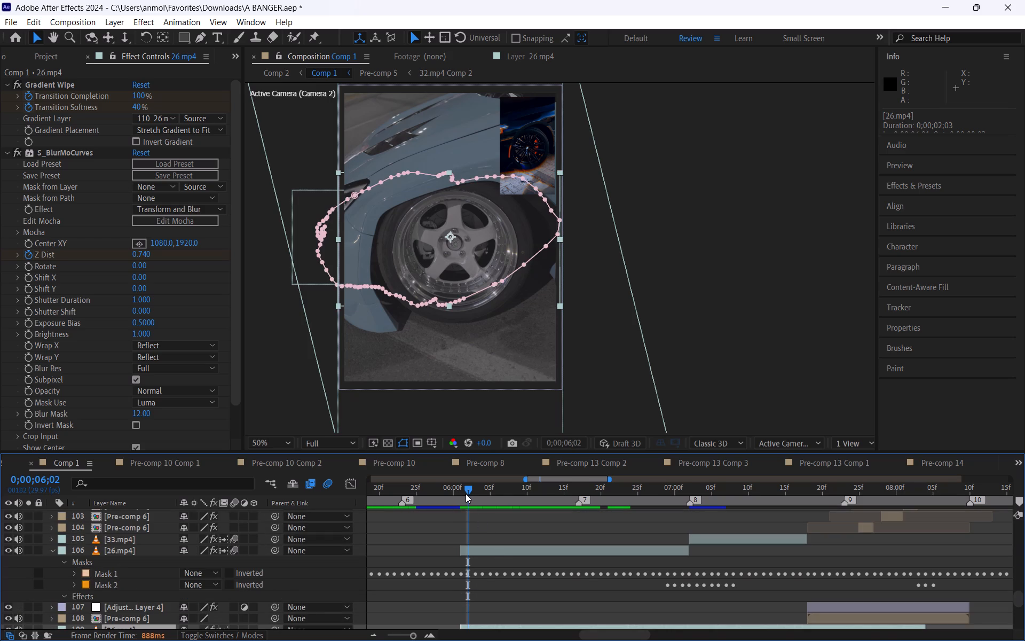
# Check the auto-traced outline on the 26.mp4 layer 106 from 0;00;06;01 to 0;00;06;13.
pyautogui.moveTo(466, 494); pyautogui.dragTo(460, 496)
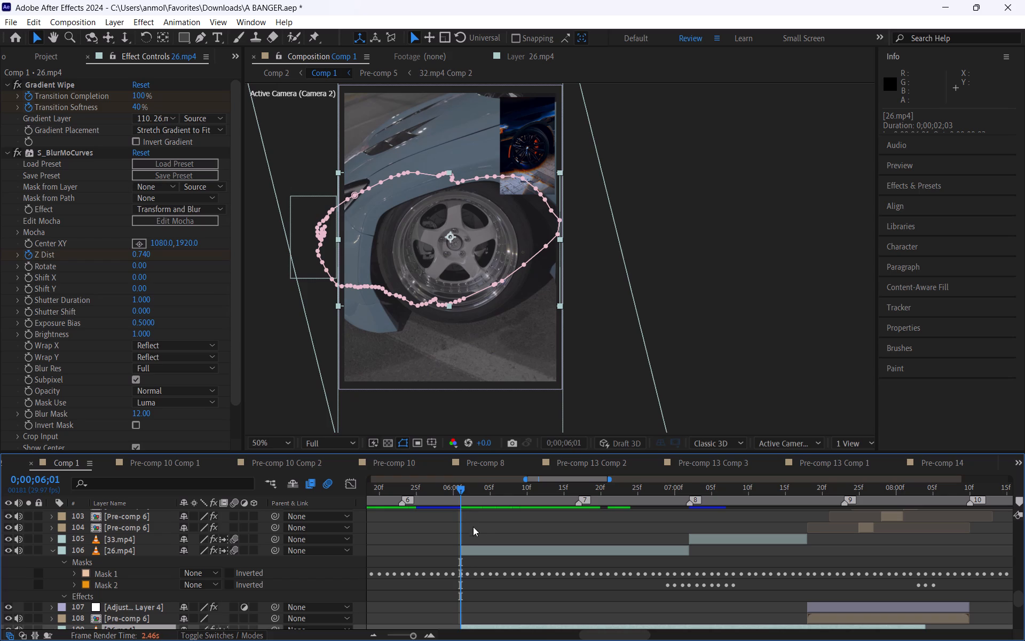
pyautogui.click(480, 550)
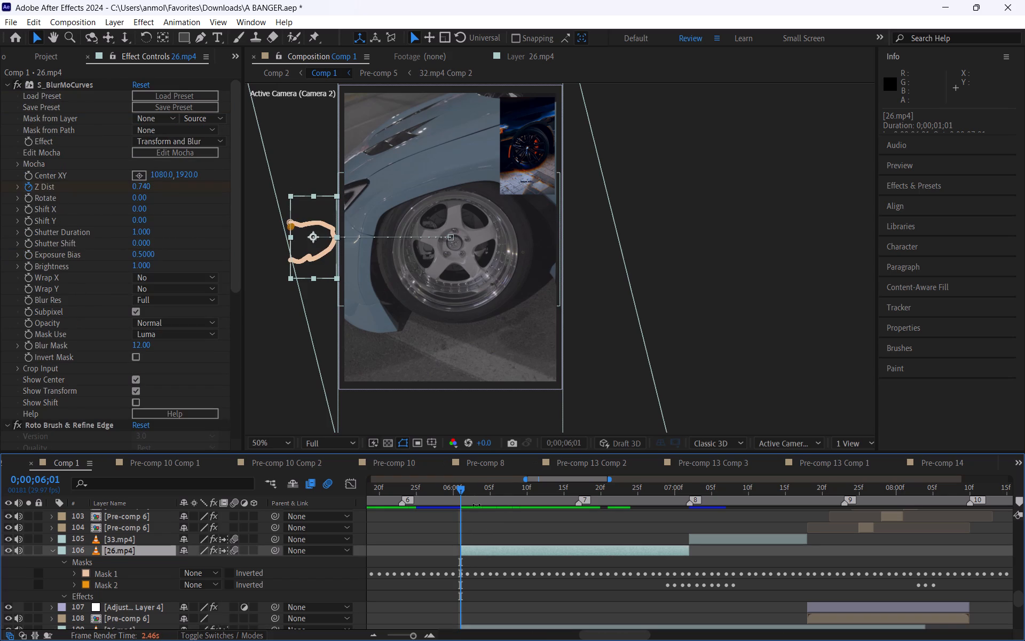
pyautogui.moveTo(478, 491); pyautogui.dragTo(548, 497)
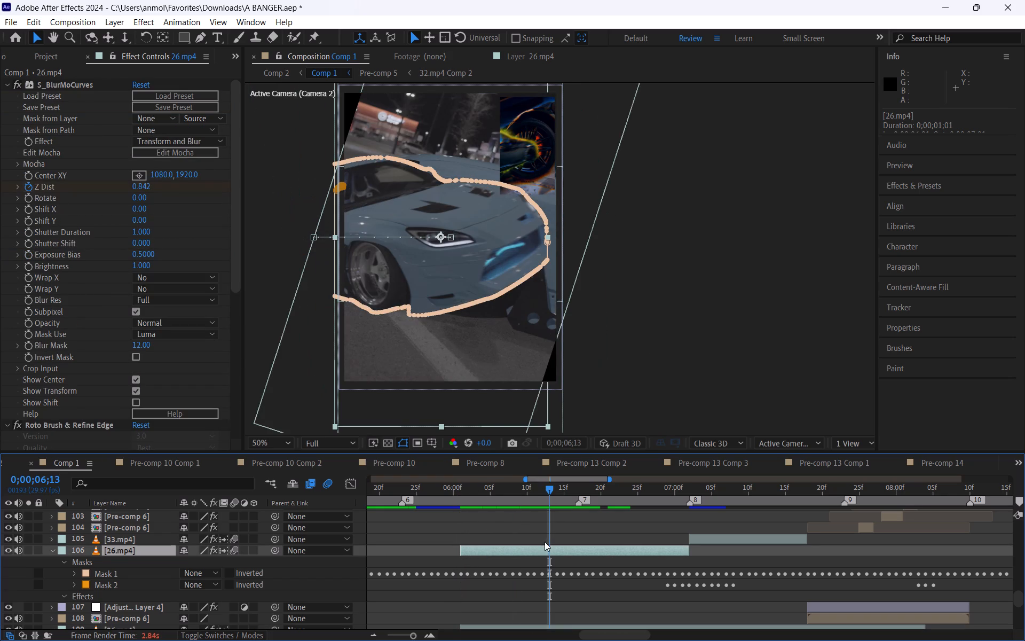
# Apply the Video Copilot Saber effect to the 26.mp4 layer 106.
pyautogui.click(546, 541)
pyautogui.click(545, 547)
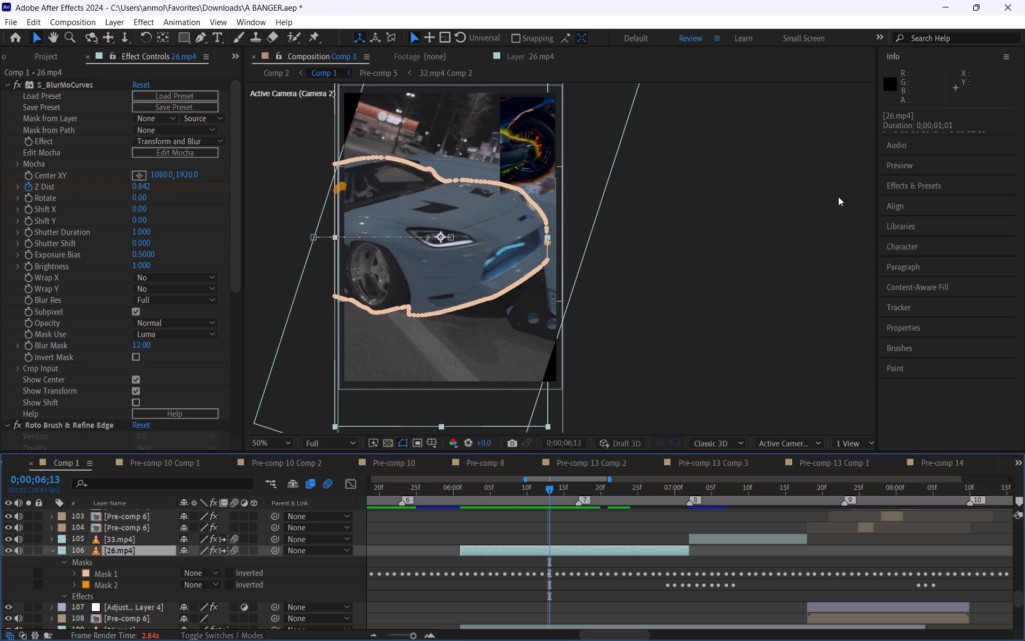
pyautogui.click(926, 189)
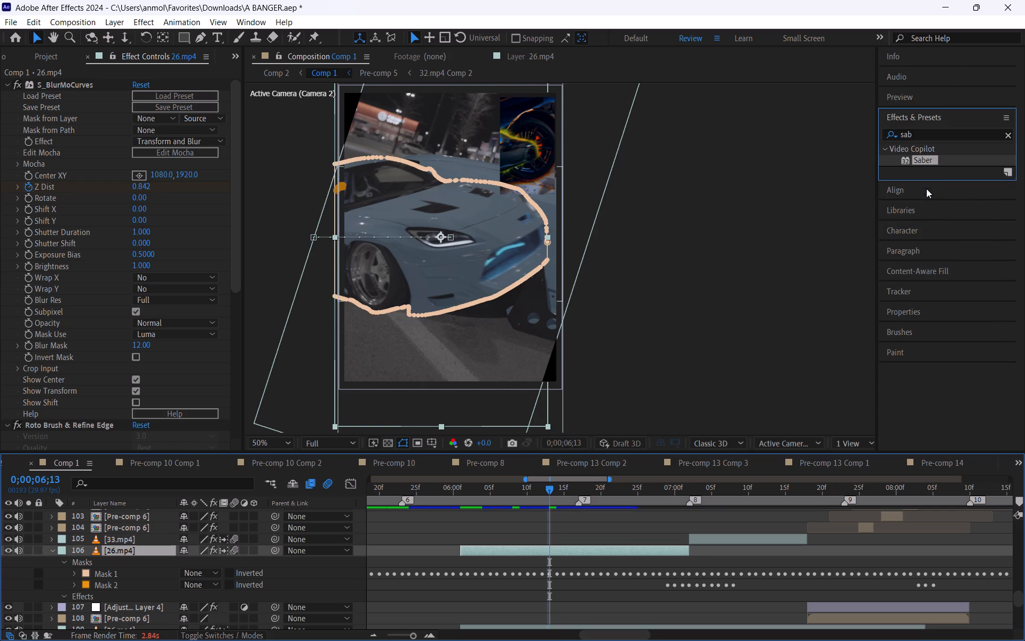
pyautogui.moveTo(926, 166); pyautogui.dragTo(658, 558)
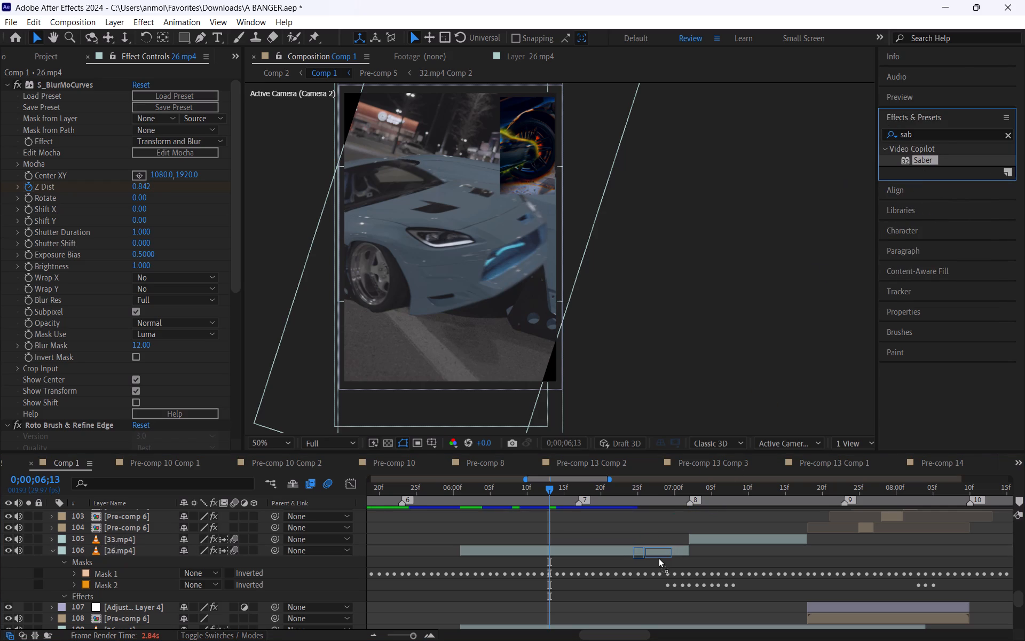
pyautogui.moveTo(658, 558); pyautogui.dragTo(655, 555)
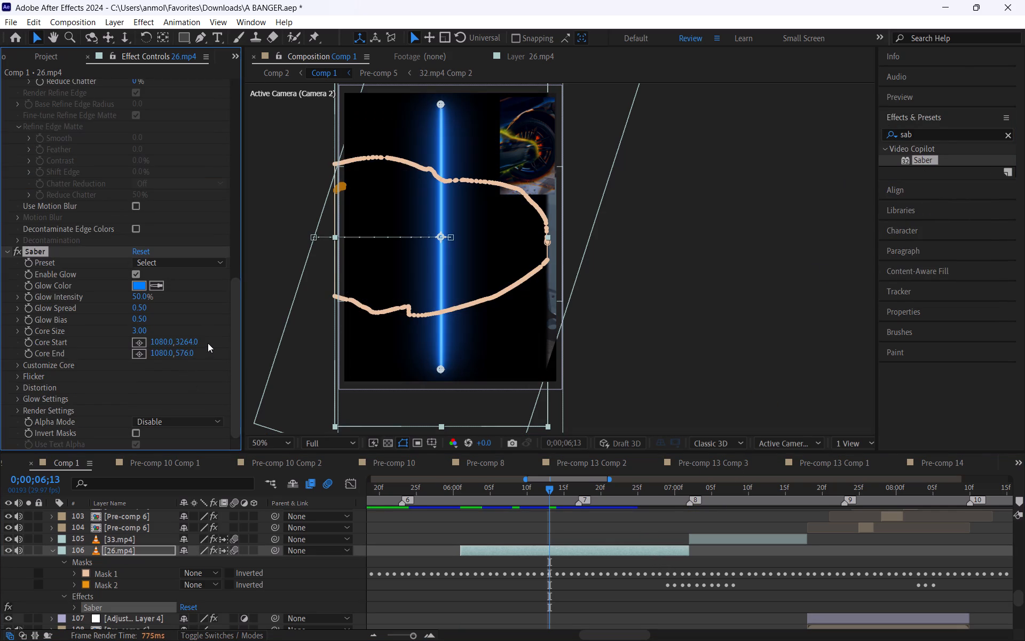
# Set Saber's Core Type to Layer Masks on the 26.mp4 layer 106 and deselect the layer.
pyautogui.scroll(-3, 158, 349)
pyautogui.click(13, 366)
pyautogui.click(184, 309)
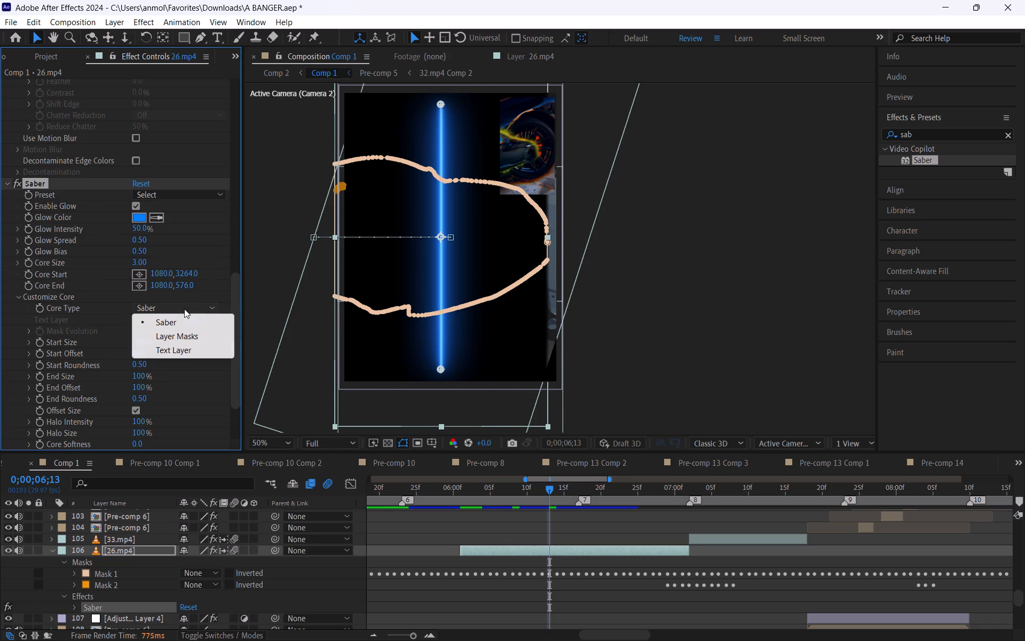
pyautogui.click(183, 339)
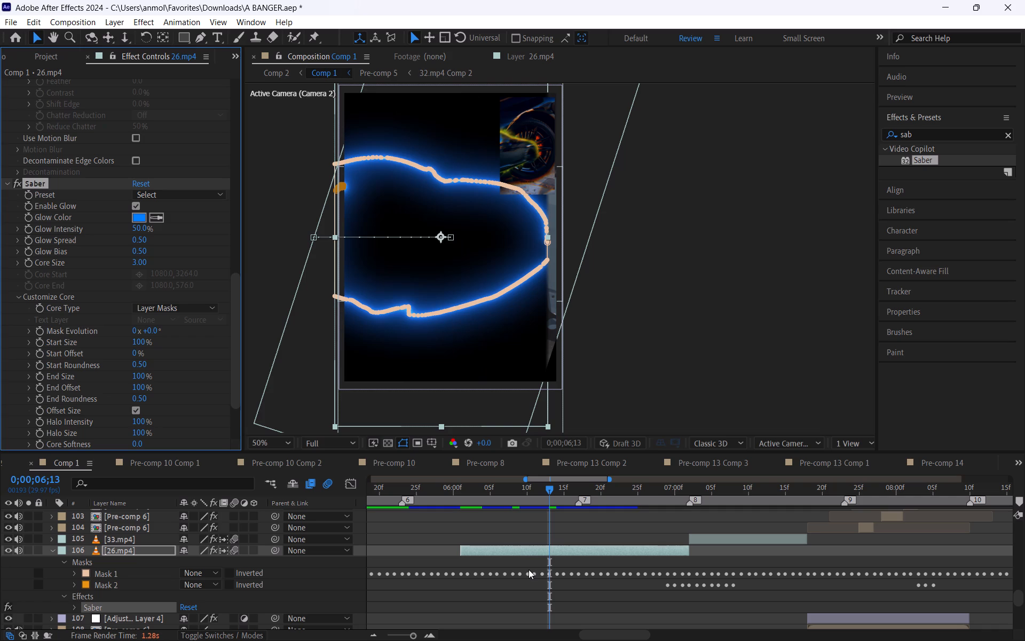
pyautogui.click(538, 585)
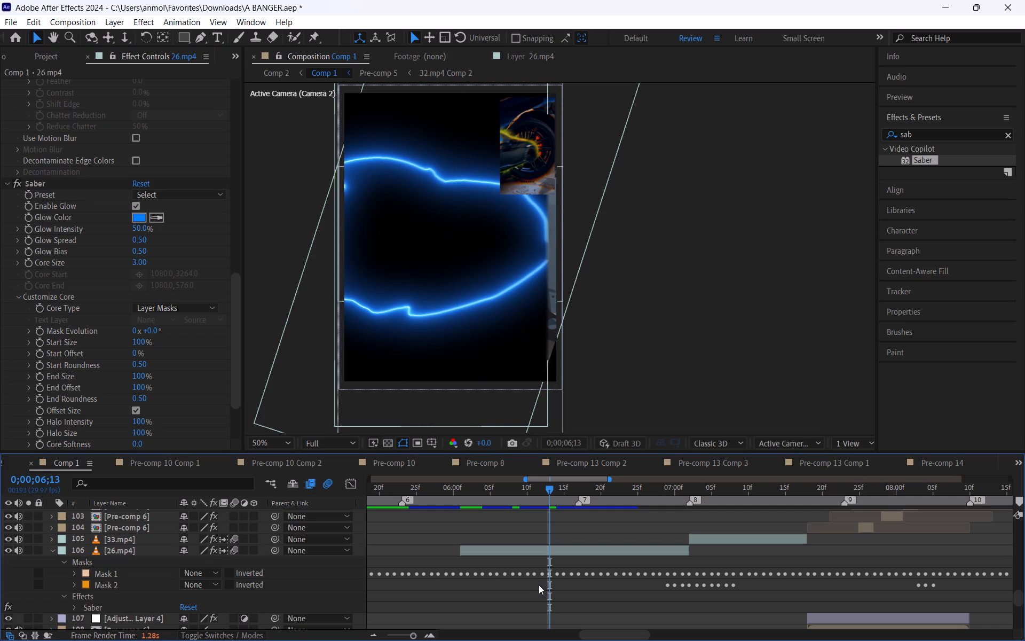
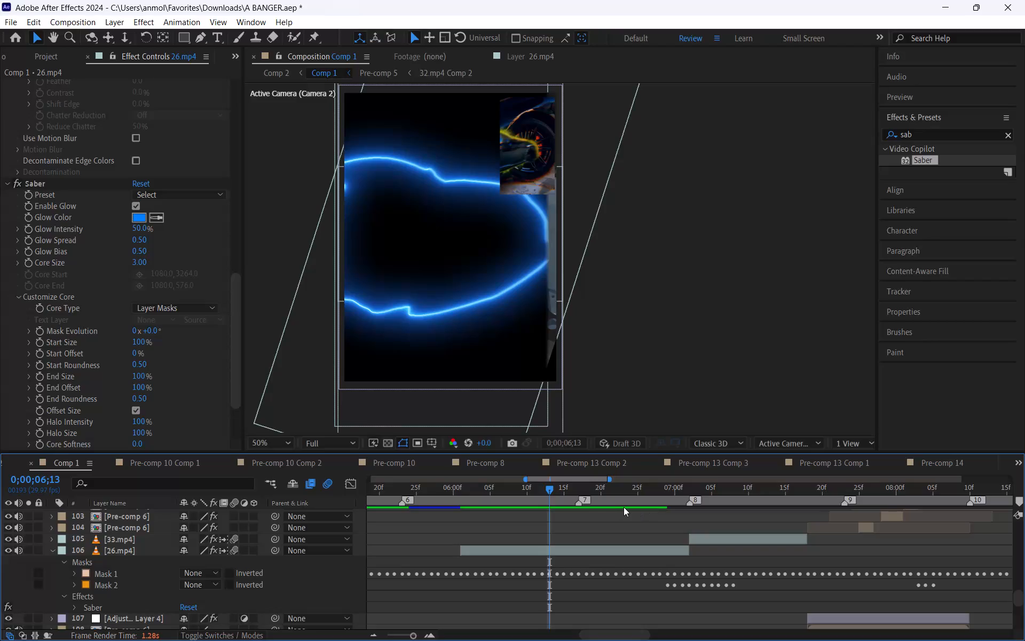
# Set Saber's Composite Settings to Add on the 26.mp4 layer 106 and deselect the layer.
pyautogui.scroll(-3, 111, 397)
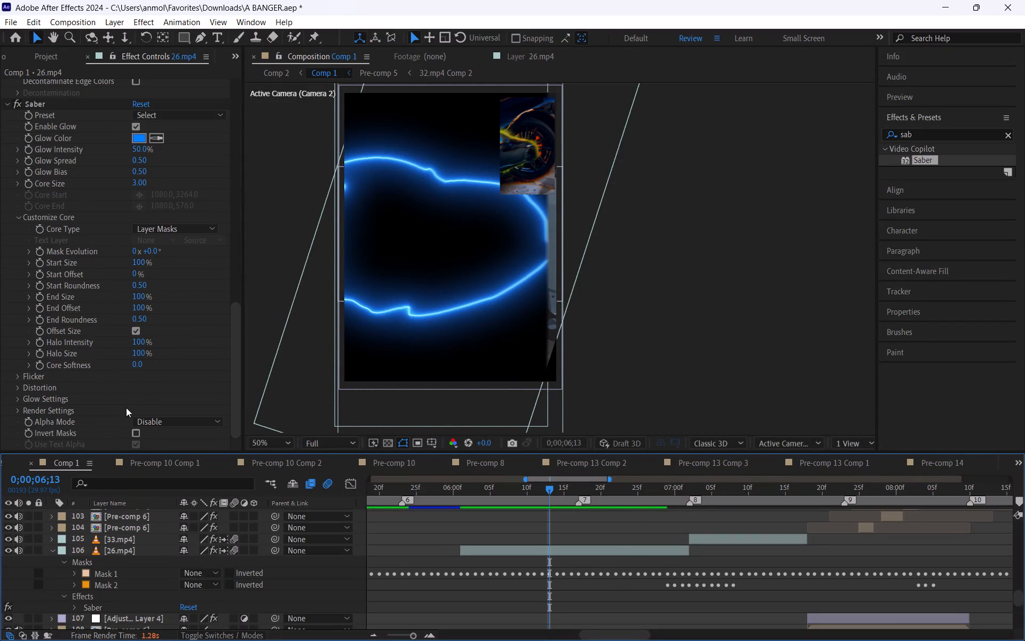
pyautogui.click(20, 412)
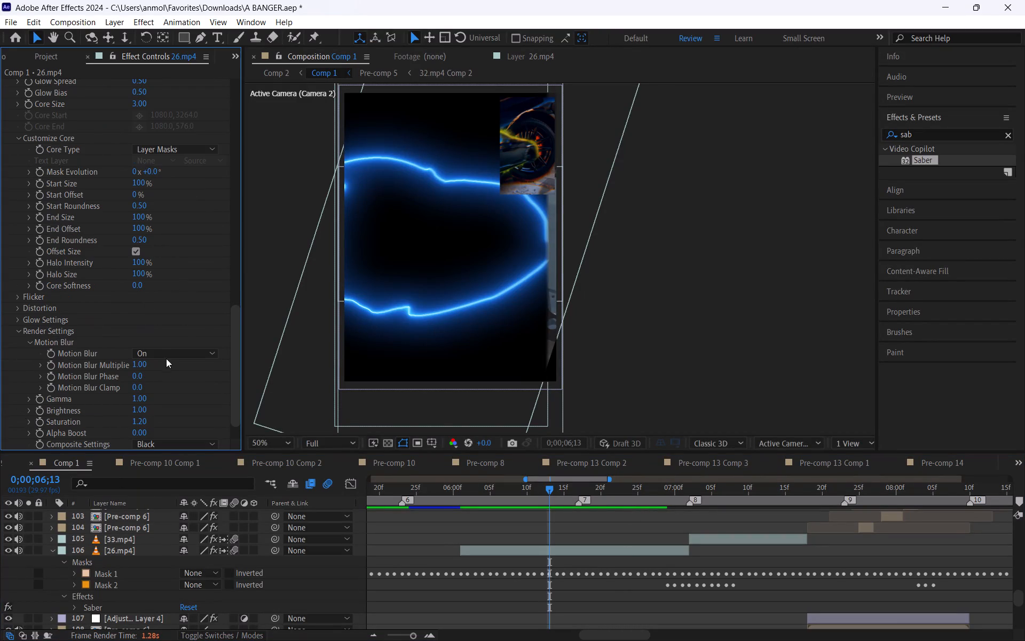
pyautogui.click(162, 442)
pyautogui.click(169, 462)
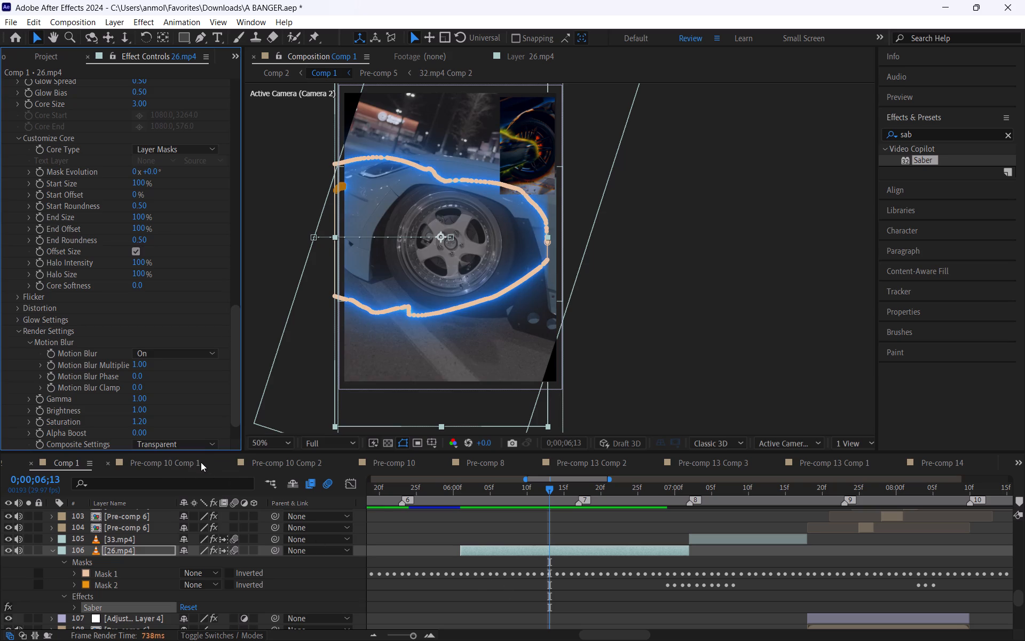
pyautogui.click(187, 444)
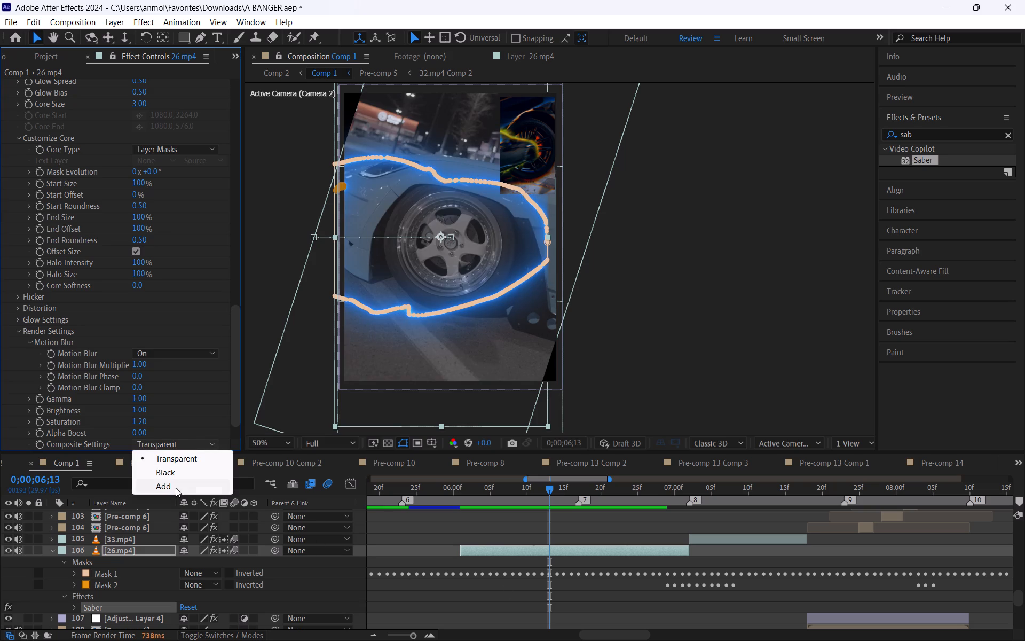
pyautogui.click(175, 481)
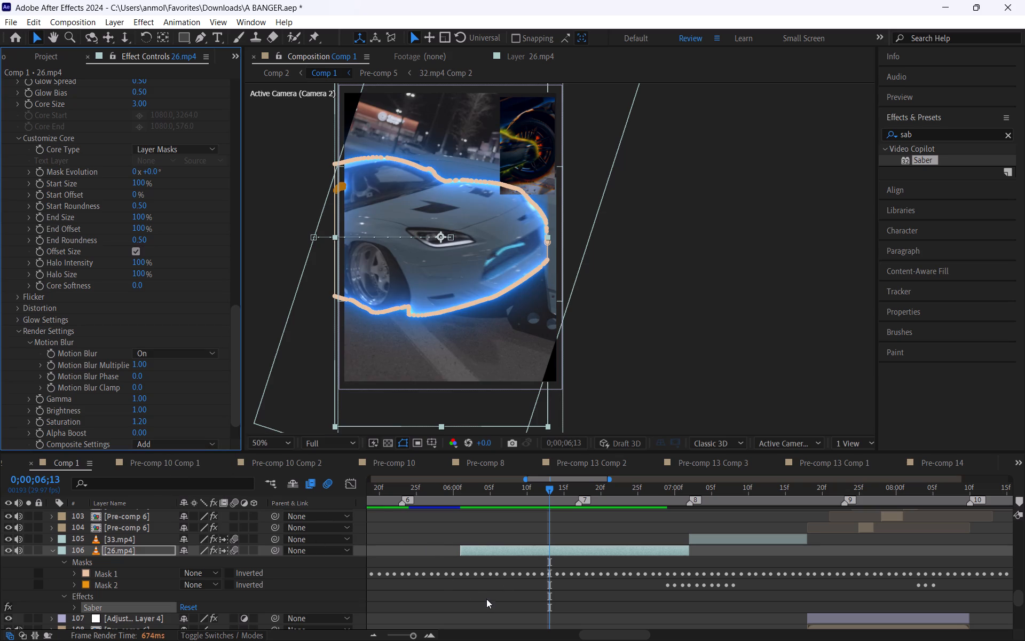
pyautogui.click(502, 603)
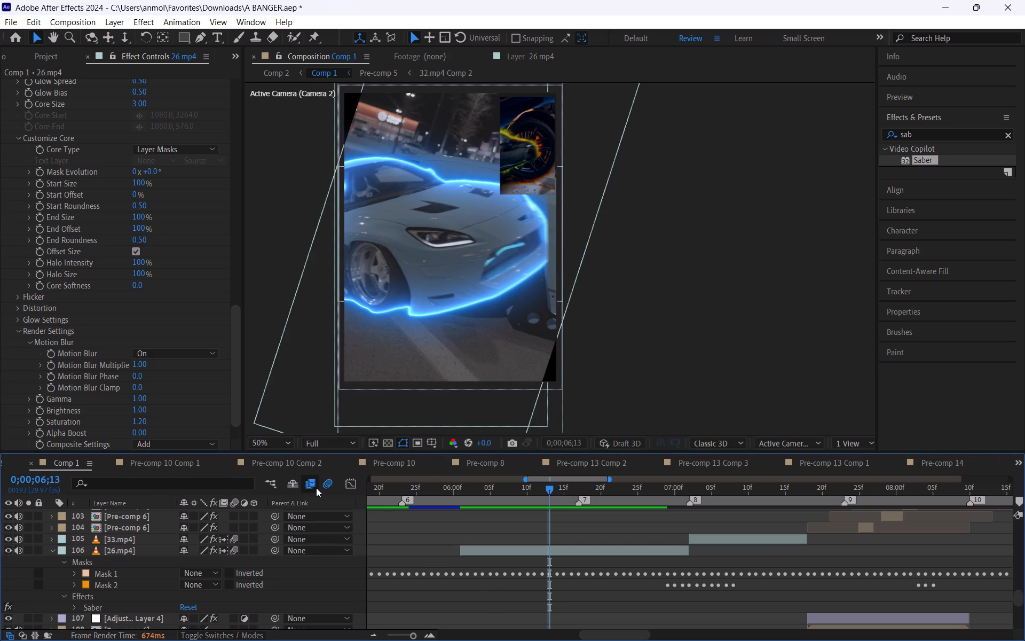
# Apply the Soft Smoke preset to Saber on the 26.mp4 layer 106 and deselect the layer.
pyautogui.scroll(3, 175, 273)
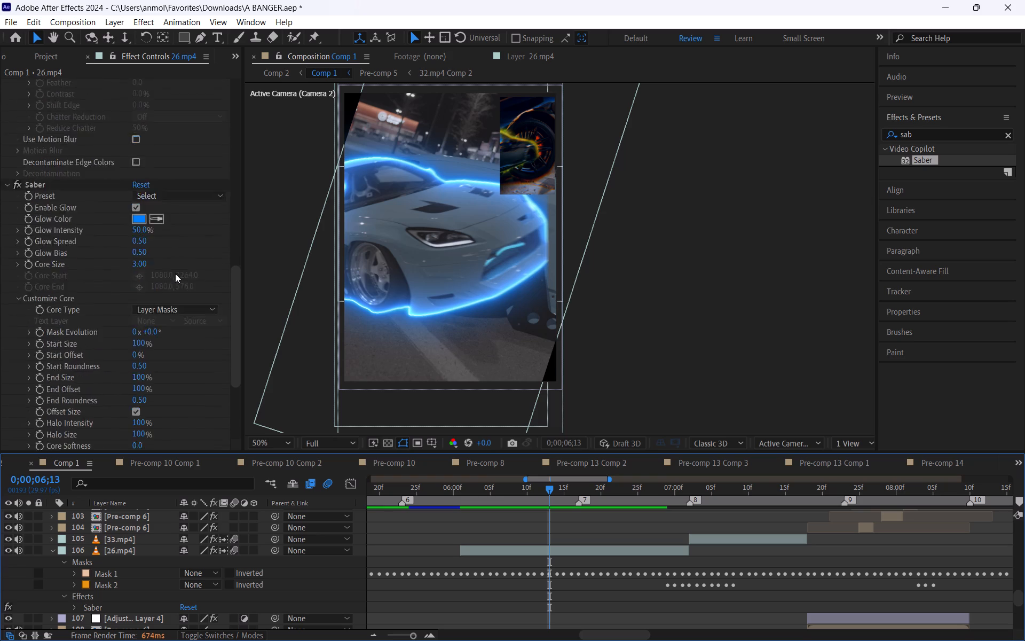
pyautogui.scroll(3, 175, 273)
pyautogui.click(187, 275)
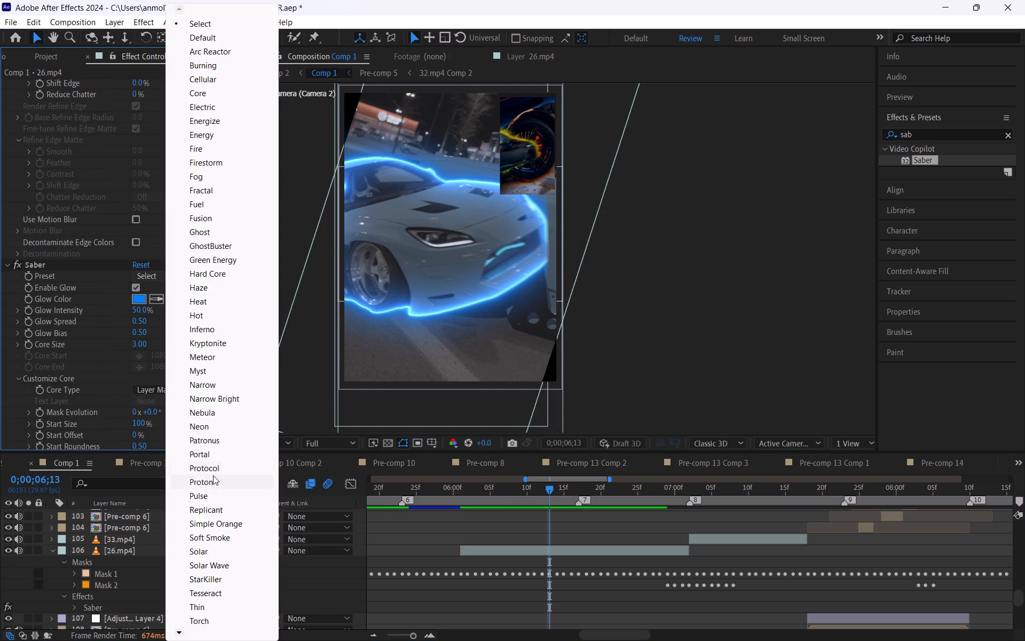
pyautogui.click(215, 539)
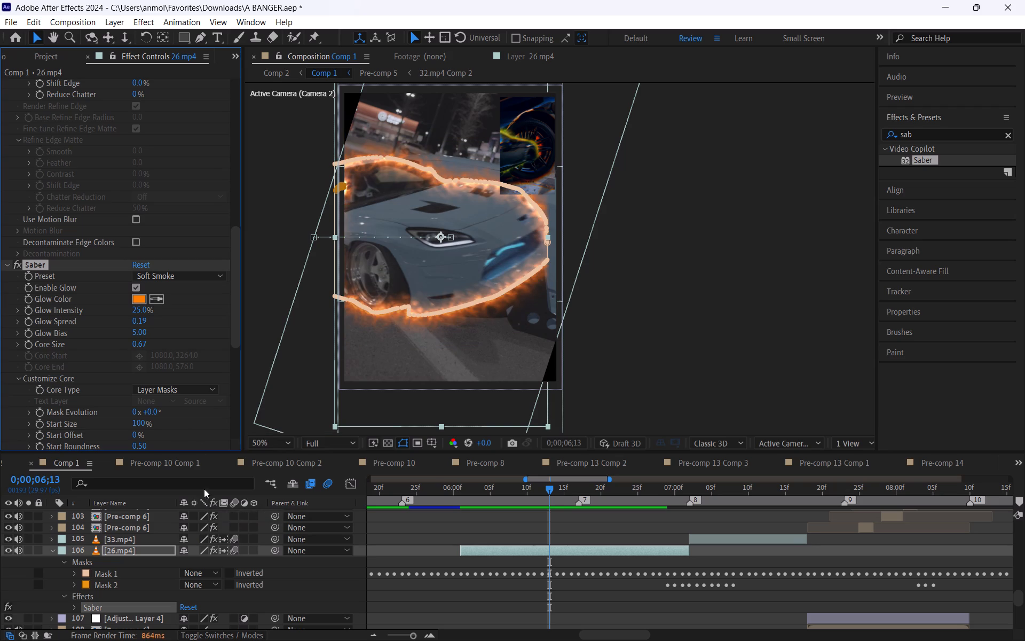
pyautogui.scroll(-2, 172, 350)
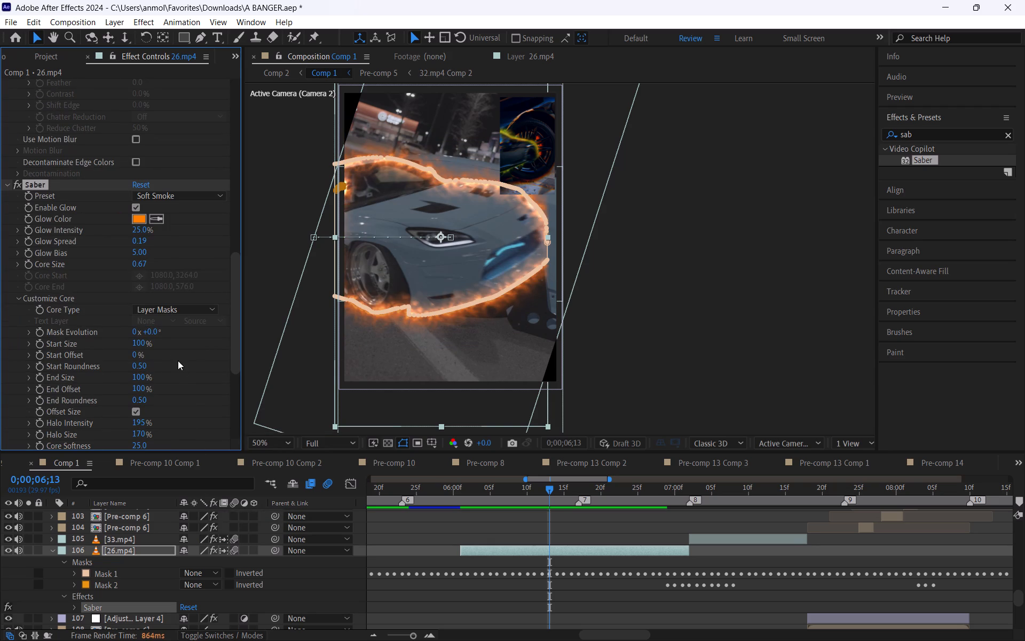
pyautogui.doubleClick(521, 603)
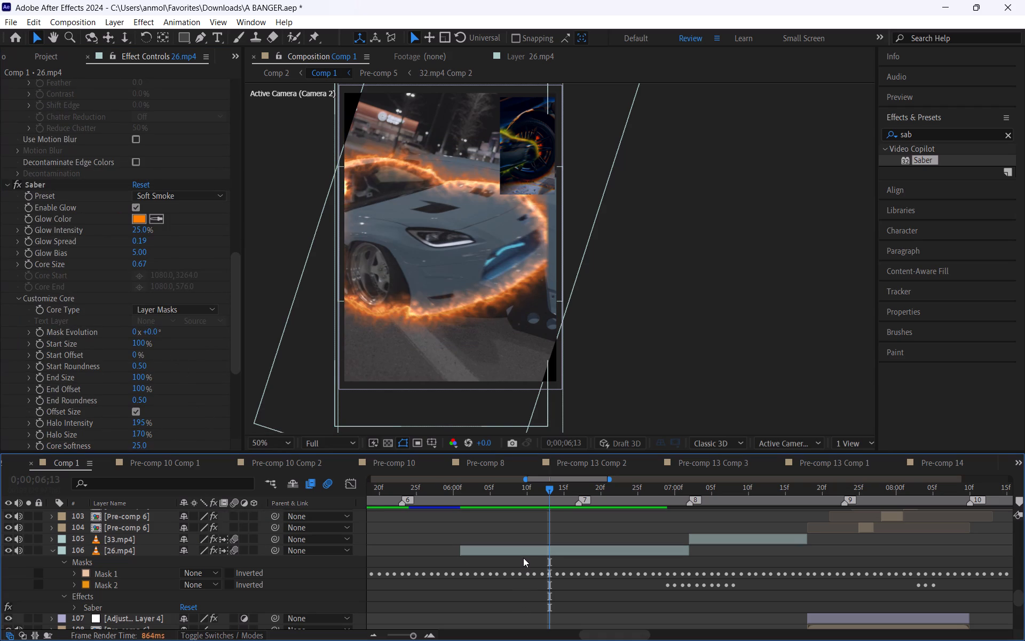
# Duplicate the 26.mp4 layer 106 that carries the Saber glow.
pyautogui.click(523, 555)
pyautogui.hotkey('ctrl', 'd')
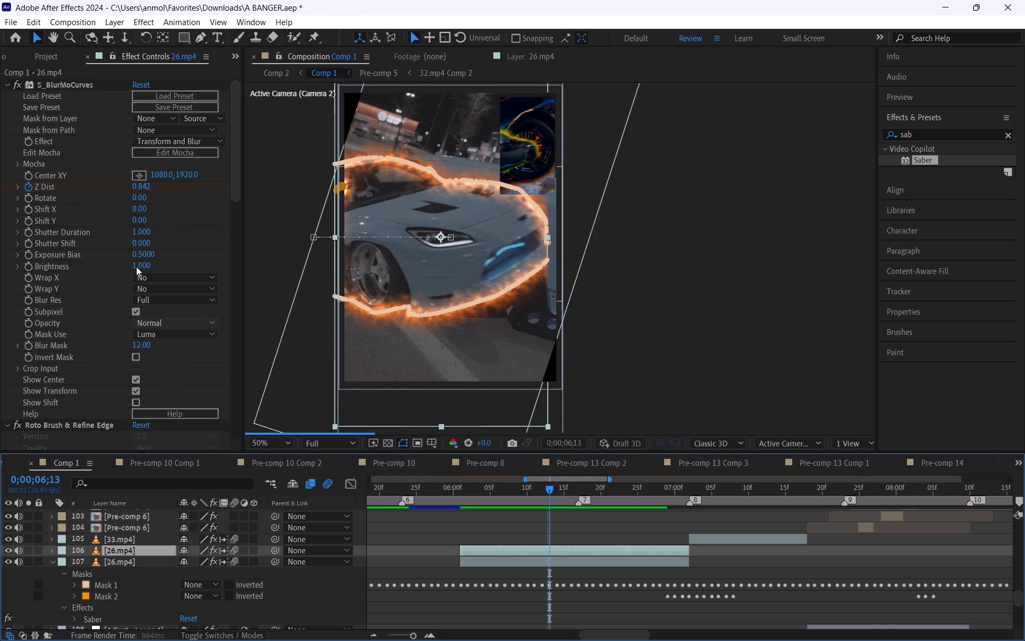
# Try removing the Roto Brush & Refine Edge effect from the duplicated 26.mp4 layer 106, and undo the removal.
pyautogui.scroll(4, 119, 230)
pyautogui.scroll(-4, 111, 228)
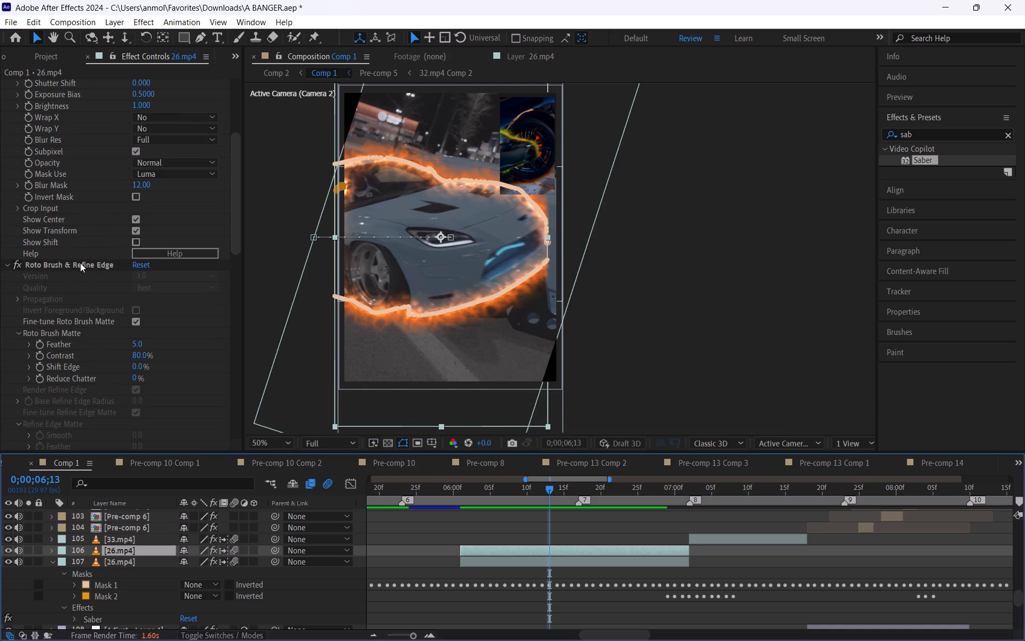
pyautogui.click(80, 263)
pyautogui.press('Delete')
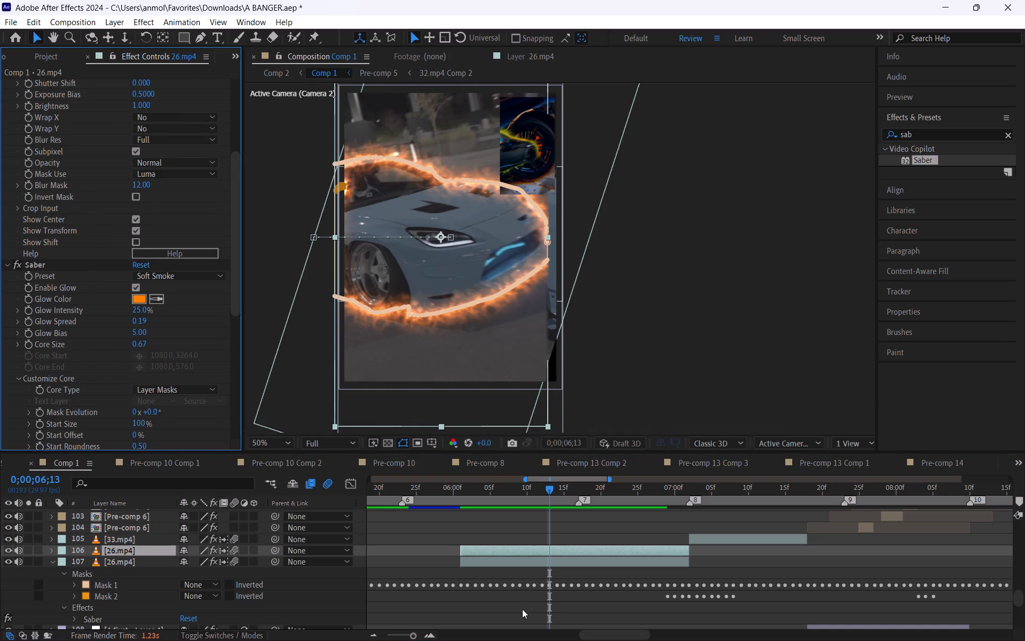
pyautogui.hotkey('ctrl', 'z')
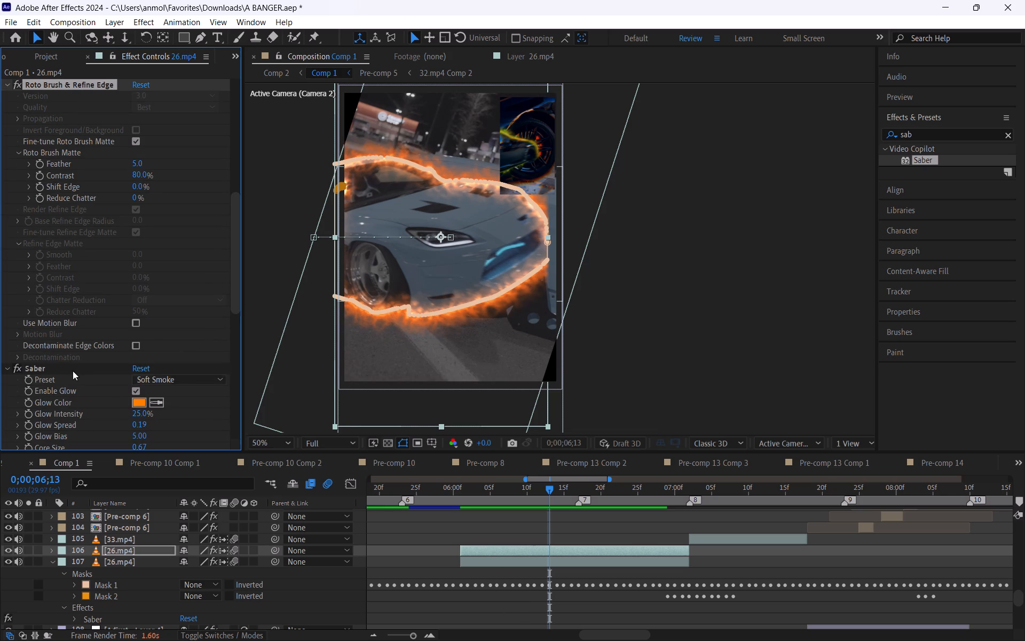
# Delete the Saber effect from the duplicated 26.mp4 layer 106.
pyautogui.click(45, 364)
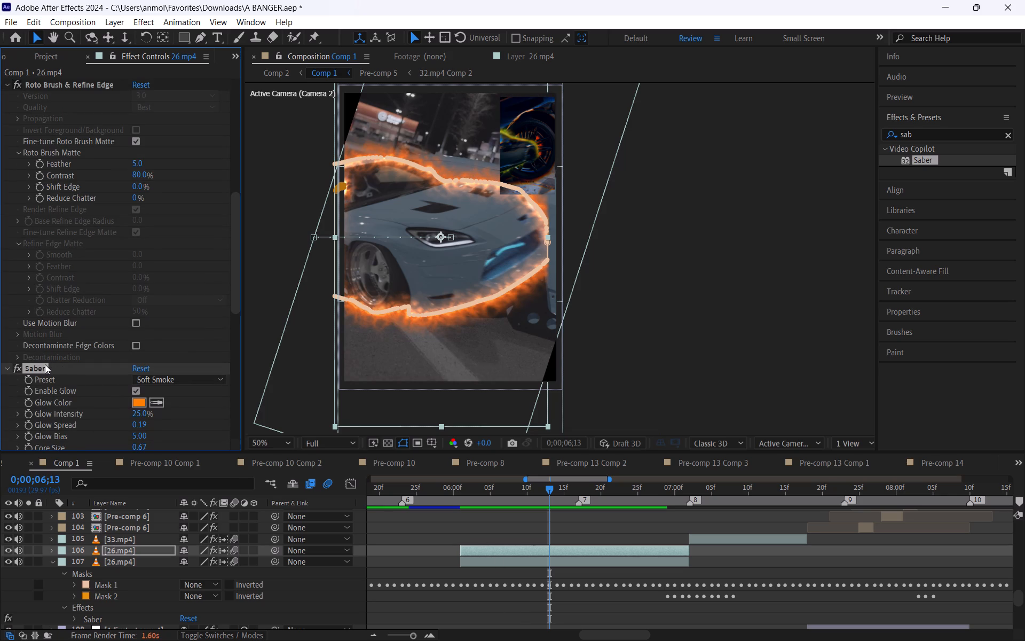
pyautogui.press('Delete')
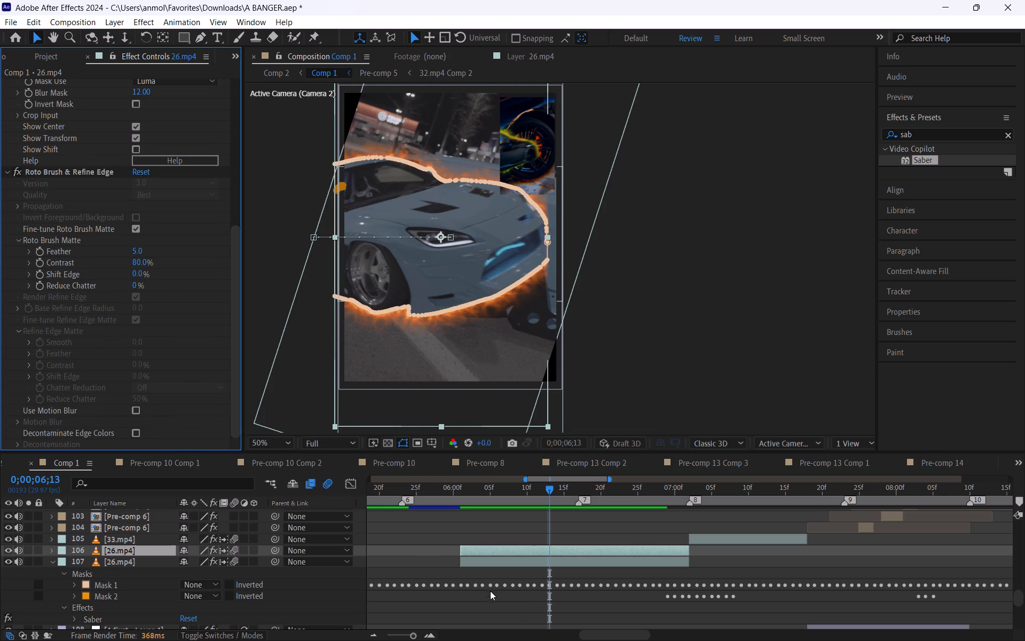
pyautogui.click(495, 596)
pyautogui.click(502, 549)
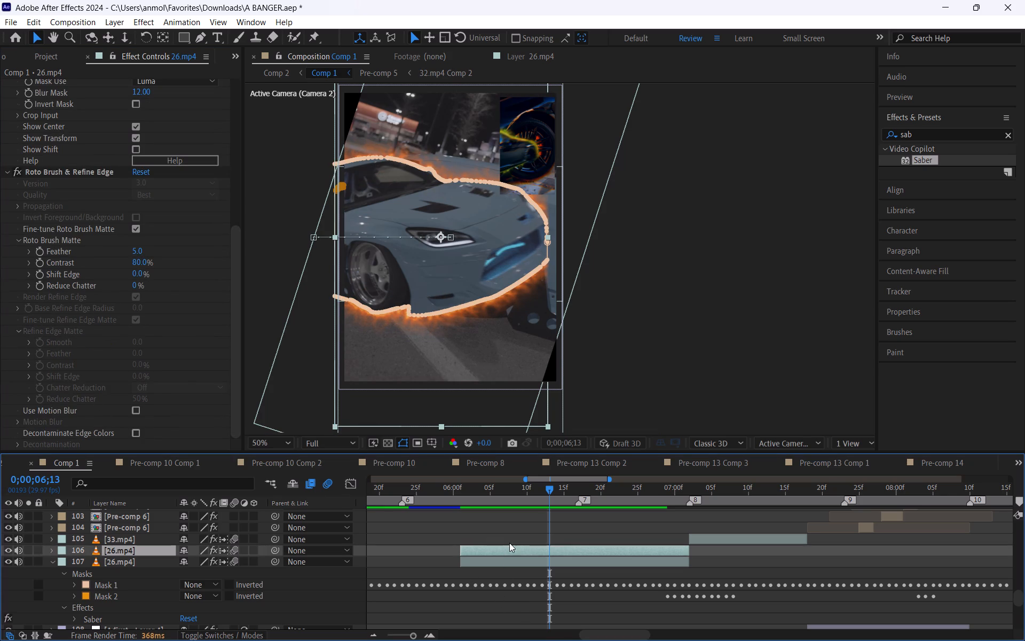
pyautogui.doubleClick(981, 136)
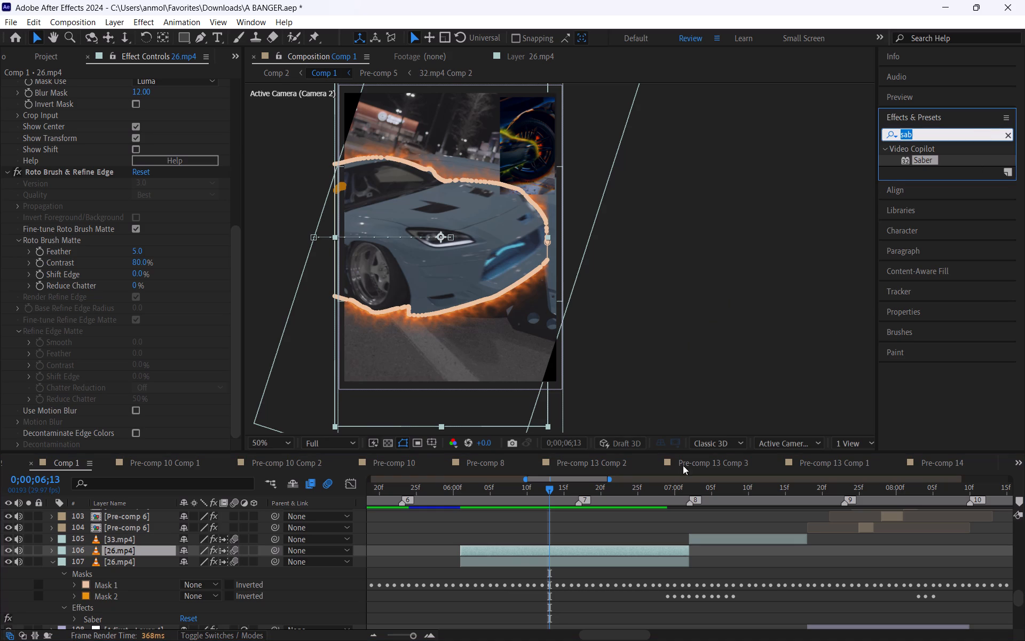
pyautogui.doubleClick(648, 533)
# Open the Pre-comp 5 layer 127 near the beginning of Comp 1.
pyautogui.write('--')
pyautogui.scroll(-1, 646, 537)
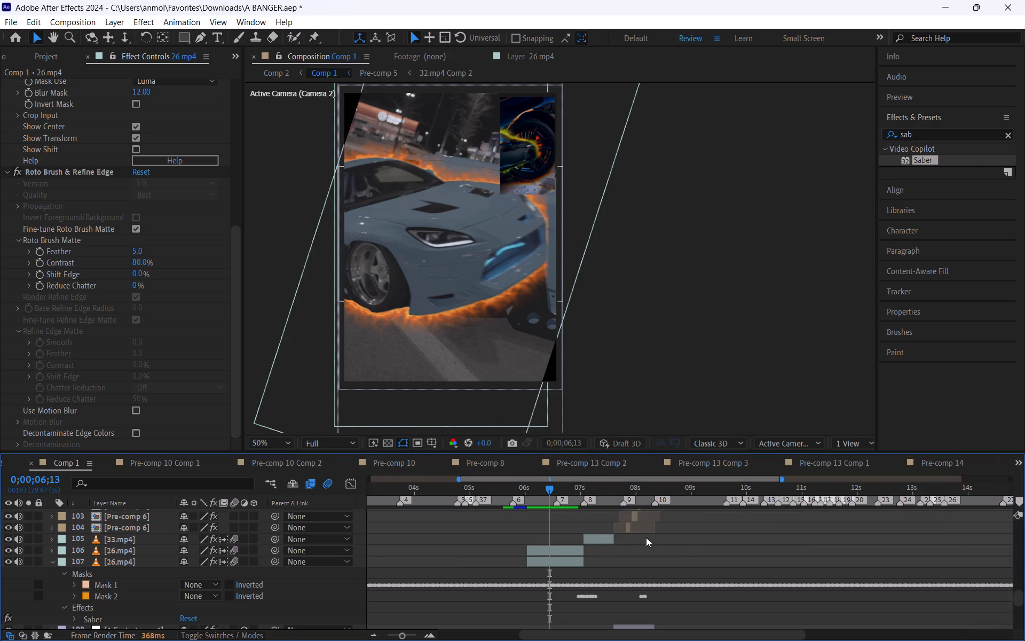
pyautogui.scroll(-2, 646, 537)
pyautogui.press('space')
pyautogui.press('space')
pyautogui.press('space')
pyautogui.press('space')
pyautogui.press('space')
pyautogui.press('space')
pyautogui.press('space')
pyautogui.press('space')
pyautogui.press('space')
pyautogui.press('space')
pyautogui.press('space')
pyautogui.press('space')
pyautogui.press('space')
pyautogui.press('space')
pyautogui.press('space')
pyautogui.press('space')
pyautogui.press('space')
pyautogui.press('space')
pyautogui.press('space')
pyautogui.press('space')
pyautogui.moveTo(476, 560); pyautogui.dragTo(492, 563)
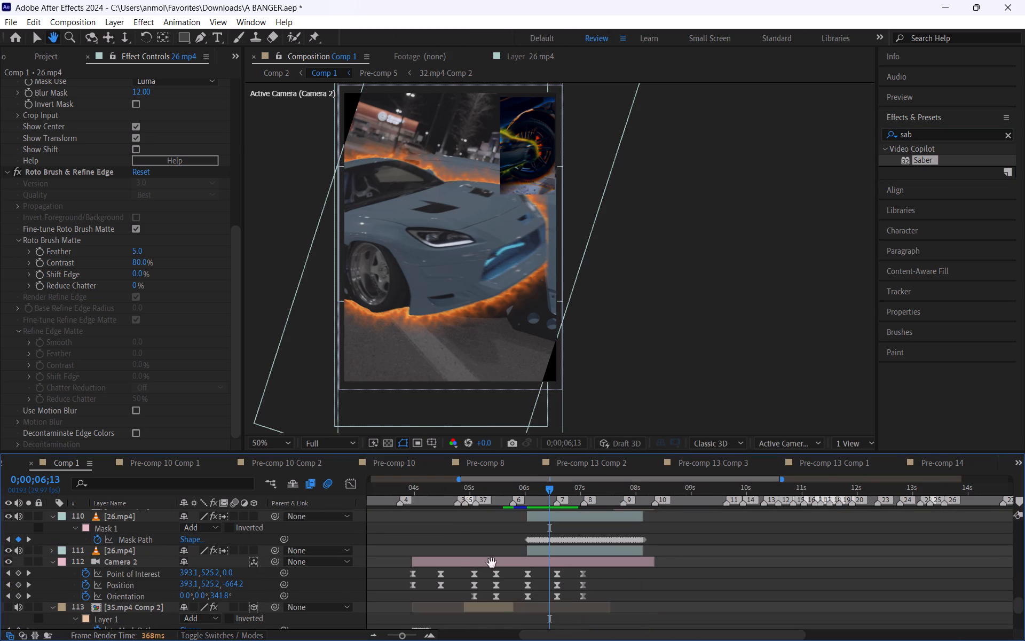
pyautogui.moveTo(492, 563); pyautogui.dragTo(909, 500)
pyautogui.moveTo(499, 603); pyautogui.dragTo(523, 525)
pyautogui.moveTo(516, 573); pyautogui.dragTo(558, 511)
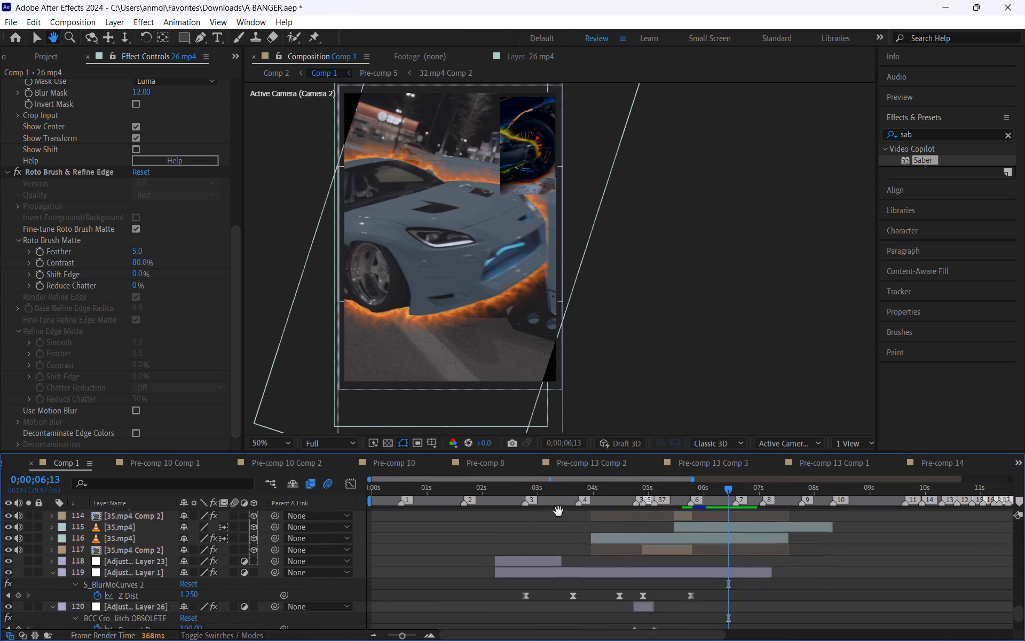
pyautogui.moveTo(558, 511); pyautogui.dragTo(569, 484)
pyautogui.moveTo(555, 577); pyautogui.dragTo(560, 515)
pyautogui.moveTo(537, 596); pyautogui.dragTo(539, 558)
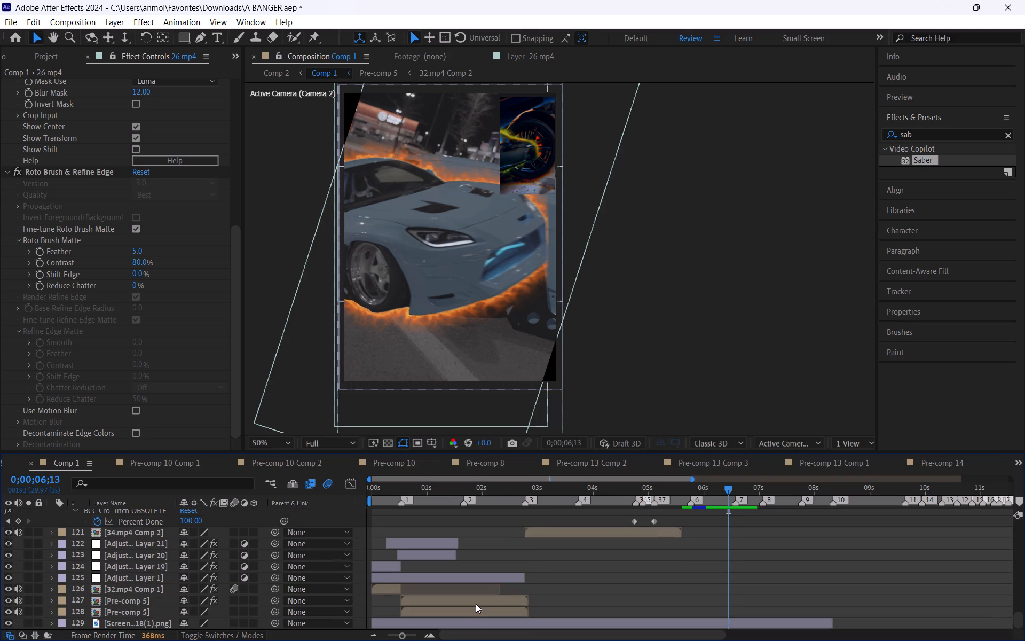
pyautogui.click(476, 601)
pyautogui.doubleClick(476, 601)
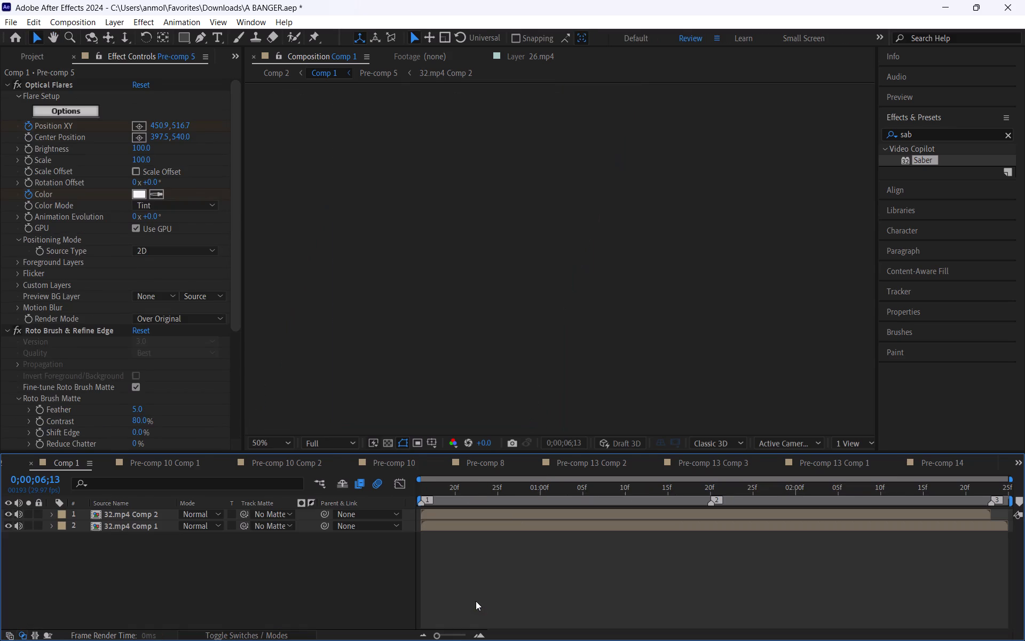
# Open 32.mp4 Comp 2 and copy the CC Light Sweep effect from its topmost 32.mp4 layer.
pyautogui.doubleClick(510, 518)
pyautogui.click(510, 517)
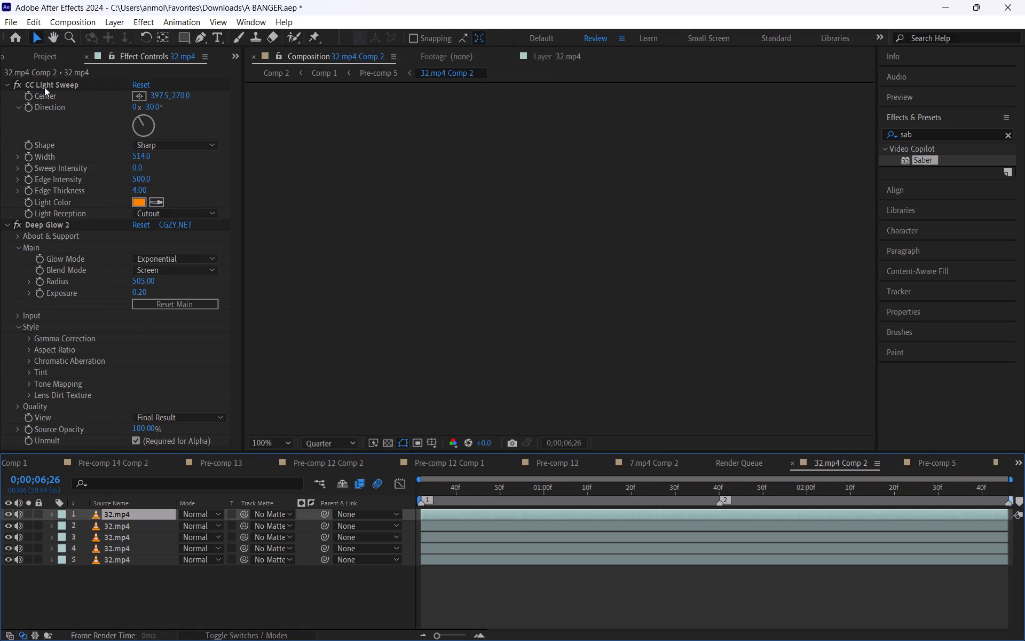
pyautogui.click(45, 86)
pyautogui.hotkey('ctrl', 'c')
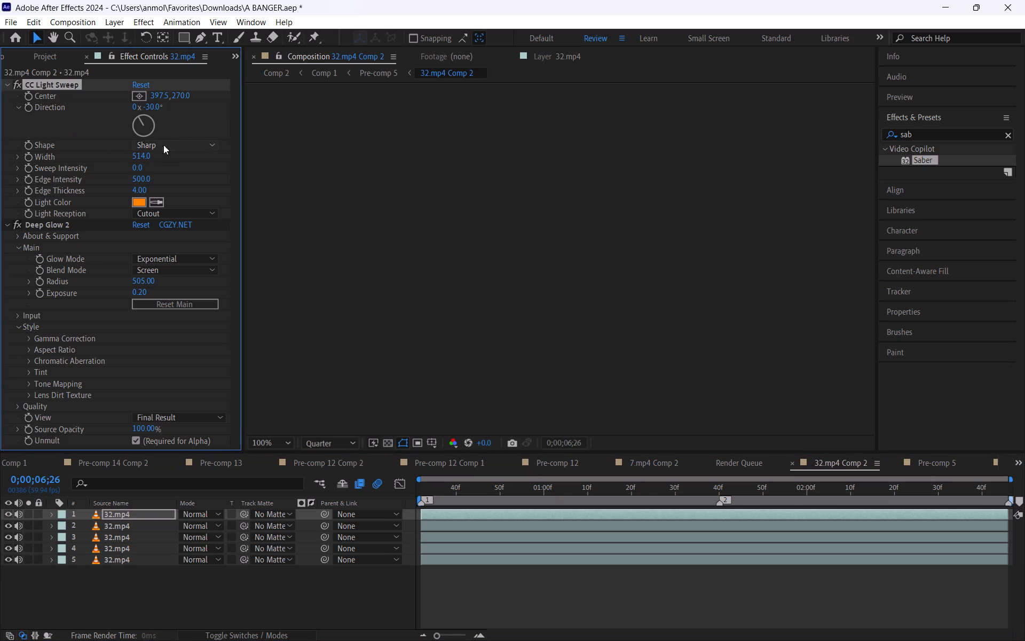
pyautogui.hotkey('ctrl', 'c')
pyautogui.hotkey('ctrl', 'c')
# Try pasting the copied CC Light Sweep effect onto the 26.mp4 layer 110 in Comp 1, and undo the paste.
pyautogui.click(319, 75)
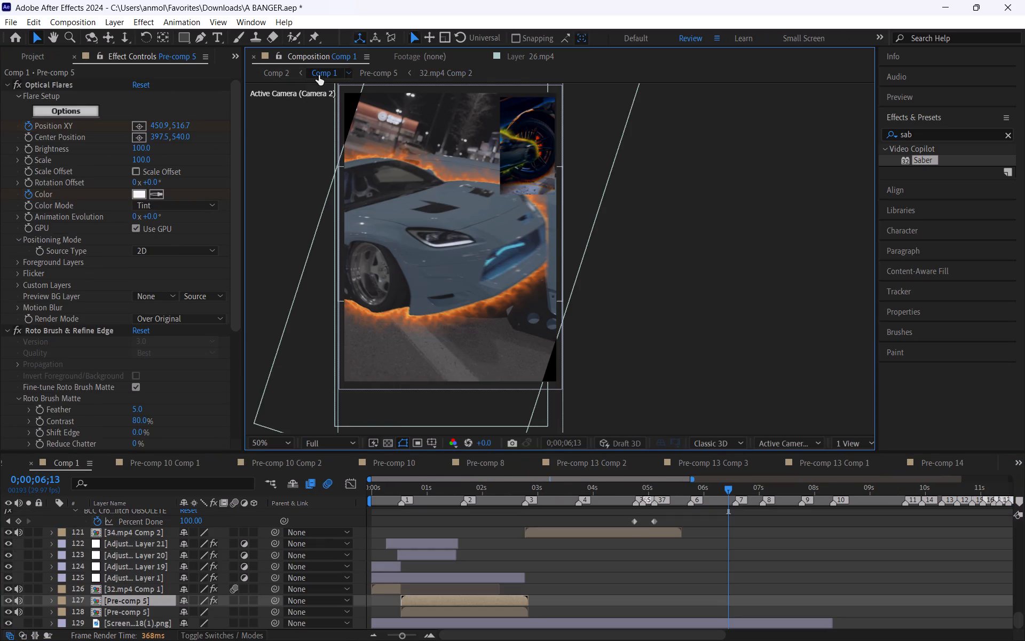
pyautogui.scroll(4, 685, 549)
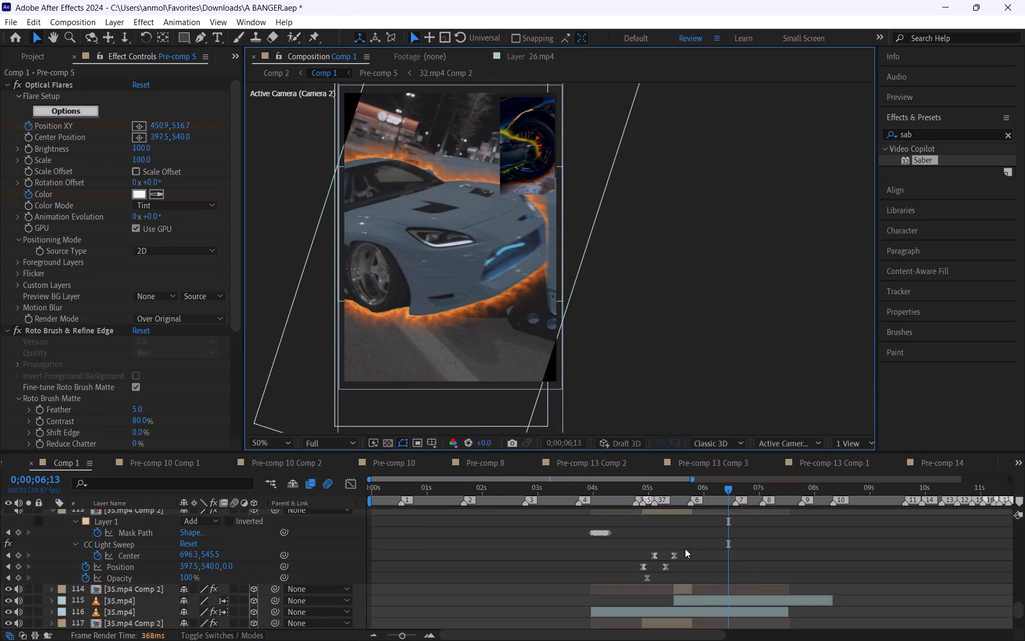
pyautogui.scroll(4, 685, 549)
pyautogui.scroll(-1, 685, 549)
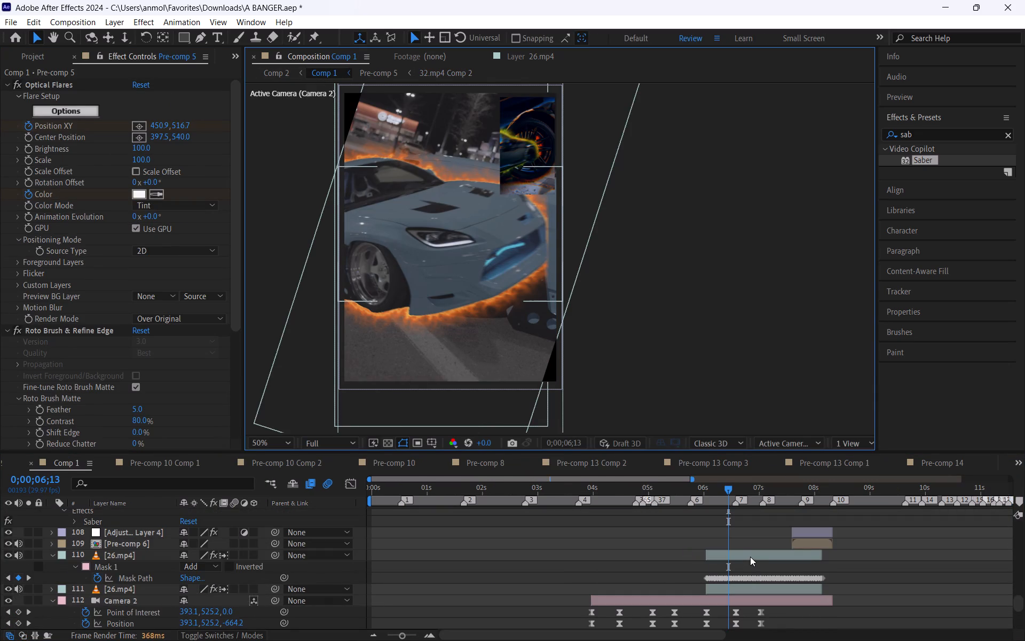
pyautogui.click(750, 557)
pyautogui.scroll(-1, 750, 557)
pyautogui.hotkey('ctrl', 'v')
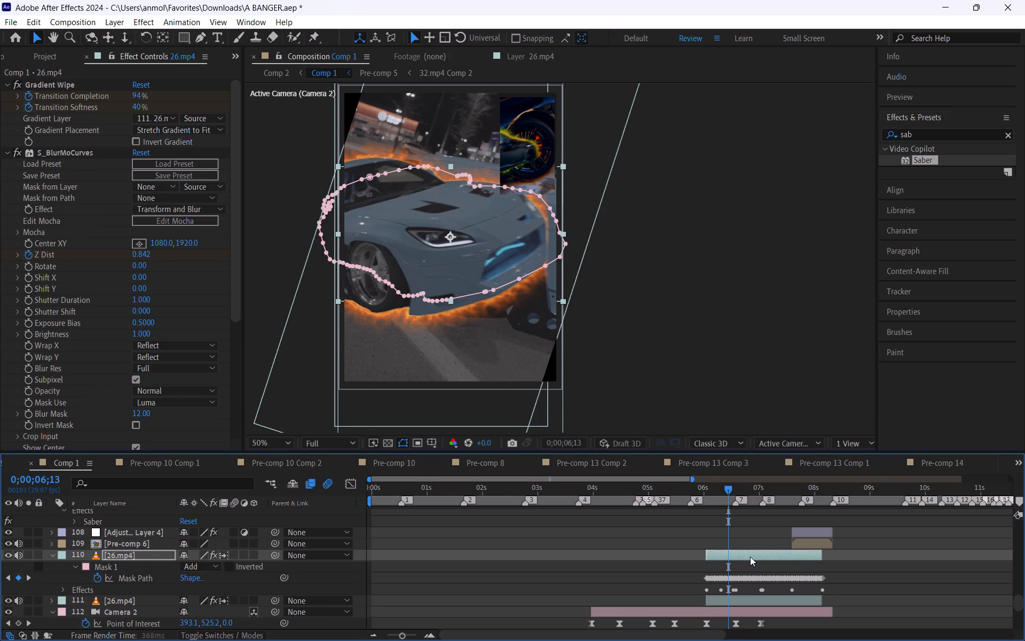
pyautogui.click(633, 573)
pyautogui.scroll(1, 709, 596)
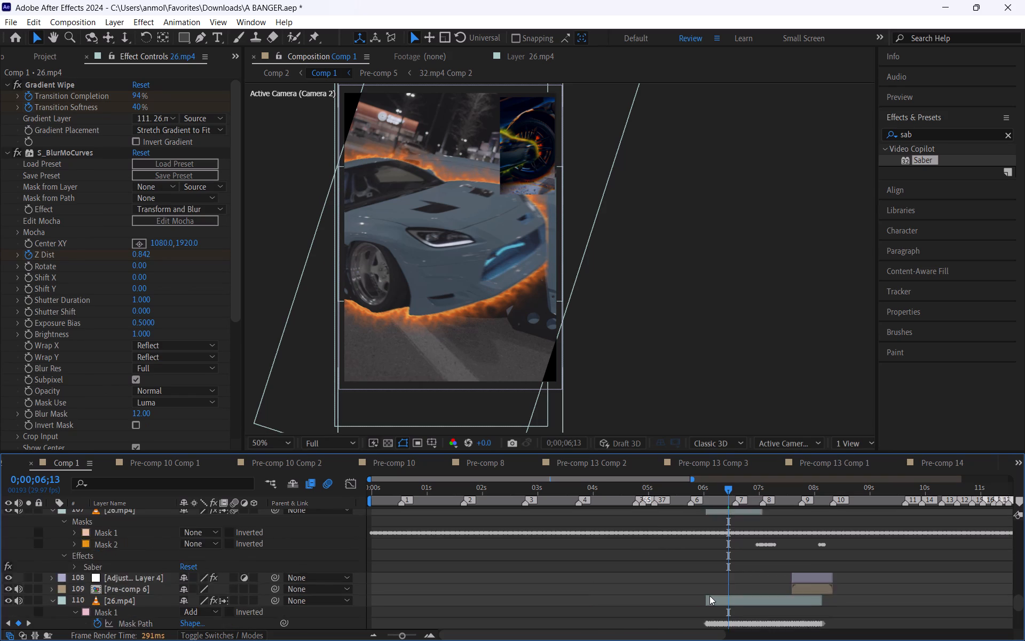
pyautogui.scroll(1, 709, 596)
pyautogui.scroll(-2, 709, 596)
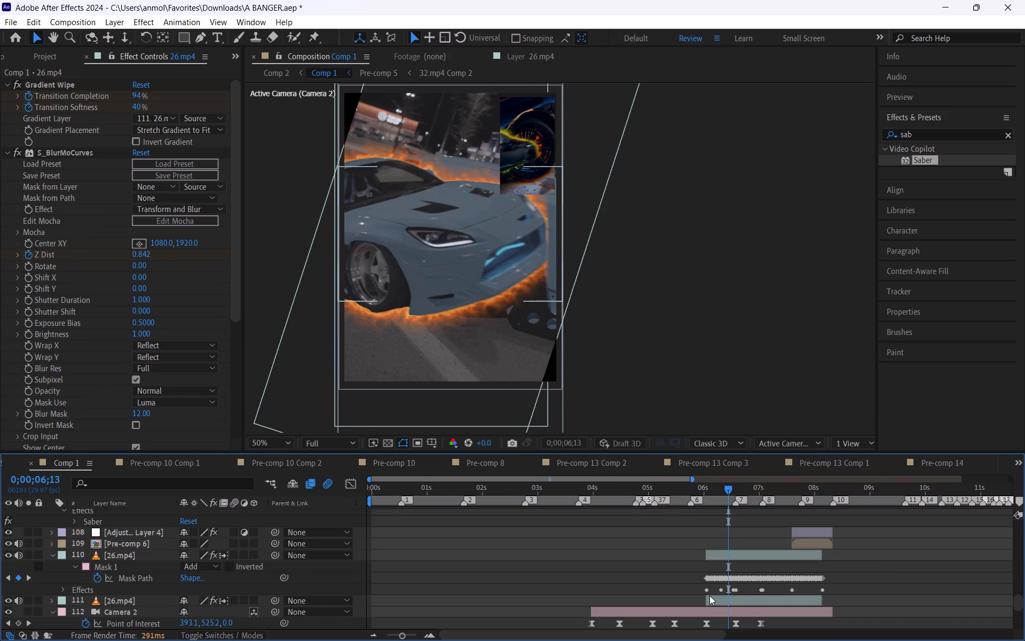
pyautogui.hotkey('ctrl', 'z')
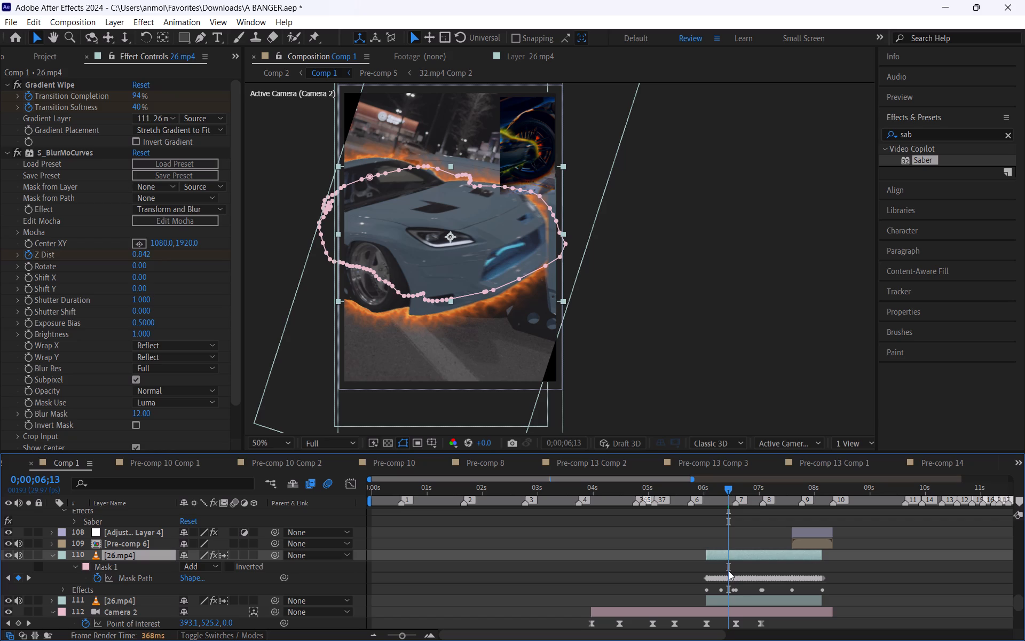
# Reveal the keyframed properties of the 26.mp4 layer 107 in Comp 1.
pyautogui.scroll(2, 728, 570)
pyautogui.scroll(-2, 728, 570)
pyautogui.scroll(2, 728, 570)
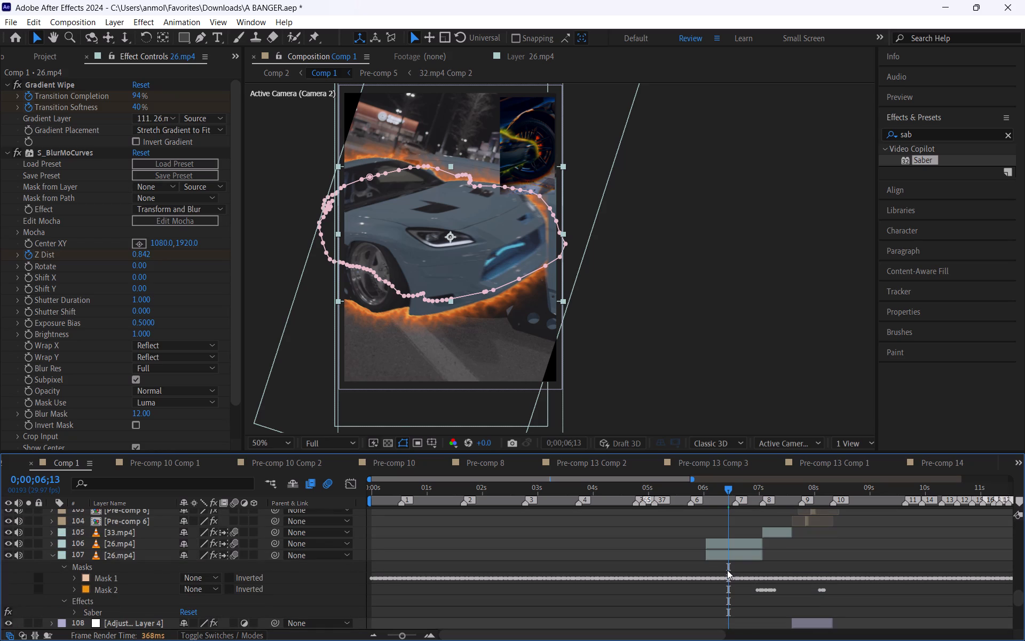
pyautogui.click(729, 557)
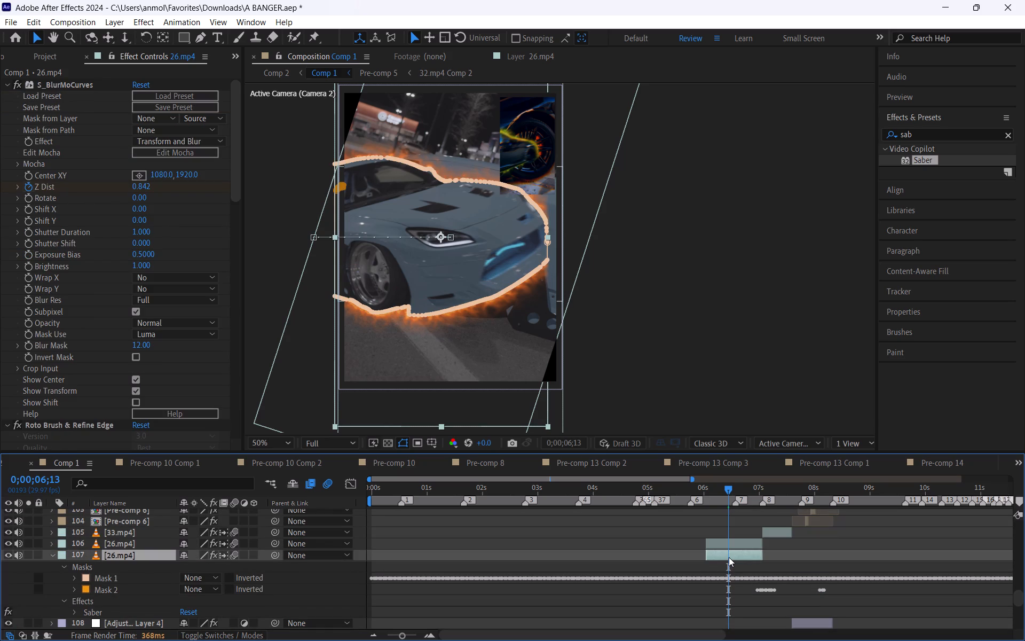
pyautogui.click(729, 546)
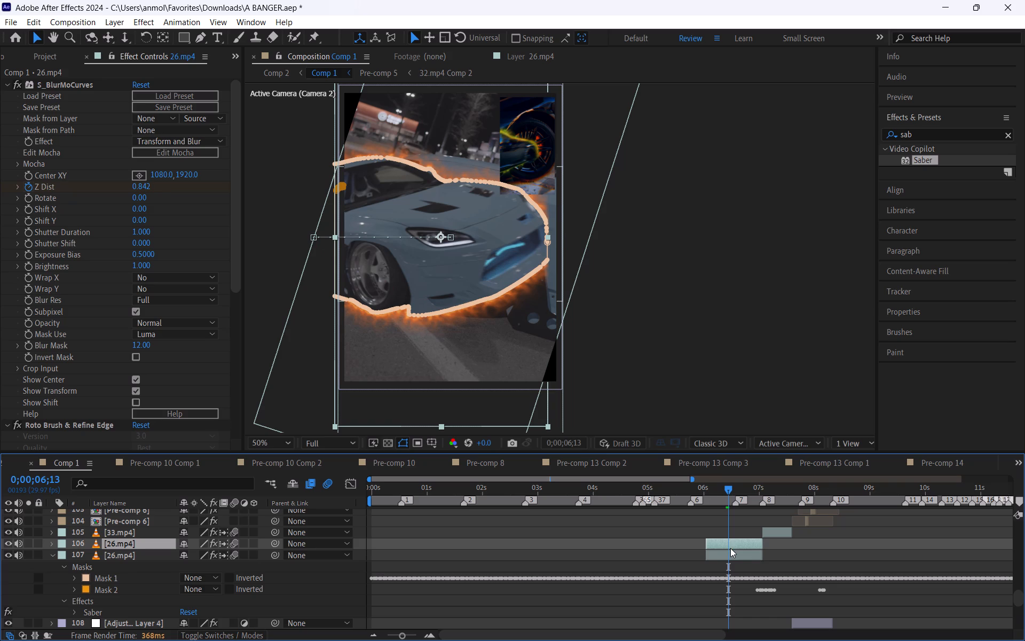
pyautogui.scroll(-2, 731, 557)
pyautogui.scroll(1, 730, 557)
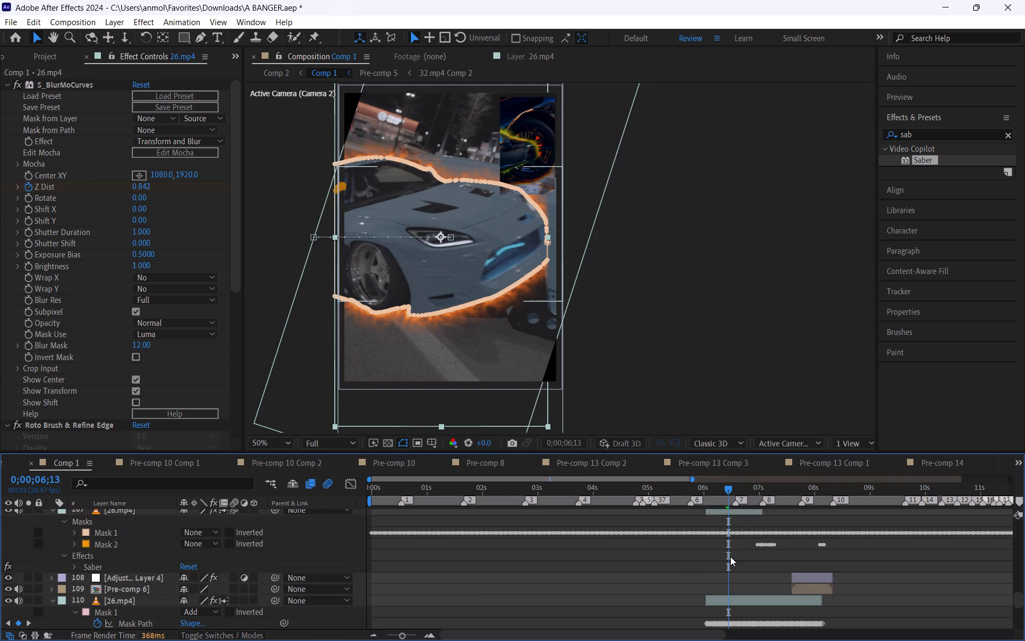
pyautogui.scroll(1, 730, 557)
pyautogui.click(730, 557)
pyautogui.press('u')
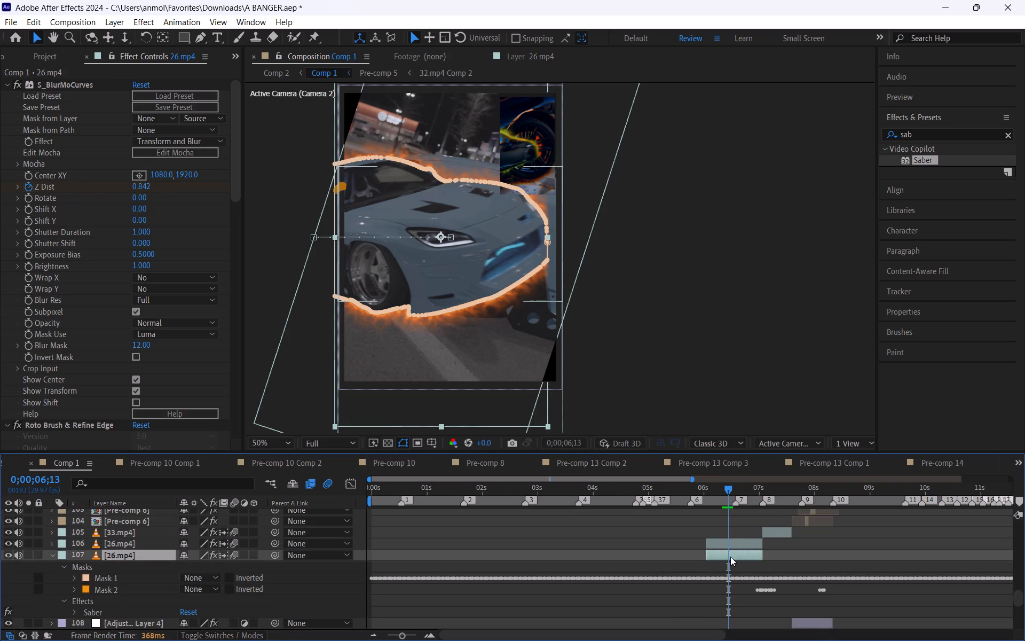
# Duplicate the 26.mp4 layer 106 in Comp 1 and paste the copied CC Light Sweep effect onto the new top copy.
pyautogui.click(735, 543)
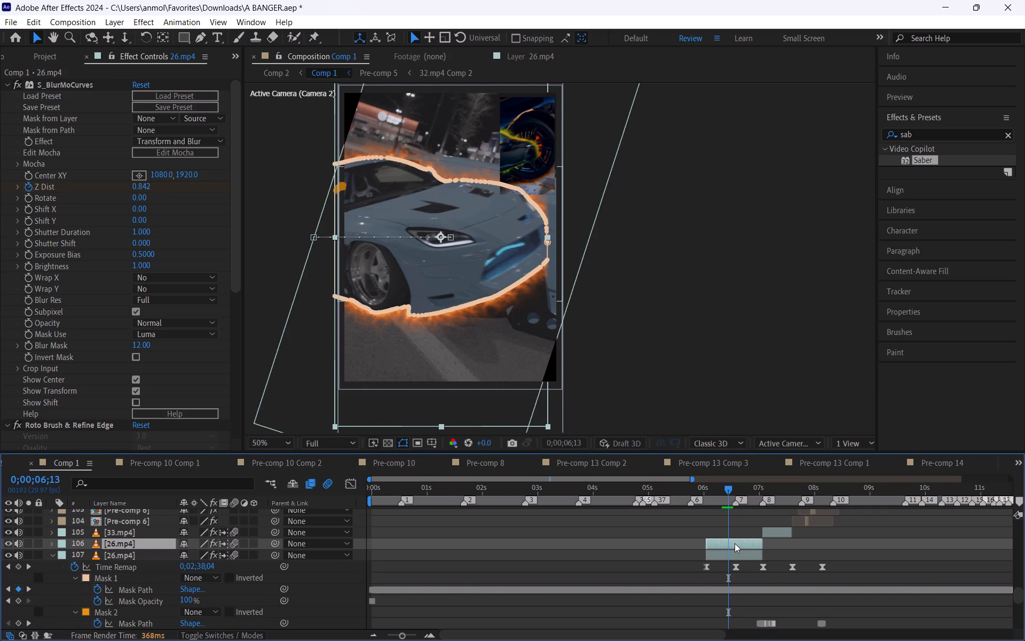
pyautogui.hotkey('ctrl', 'd')
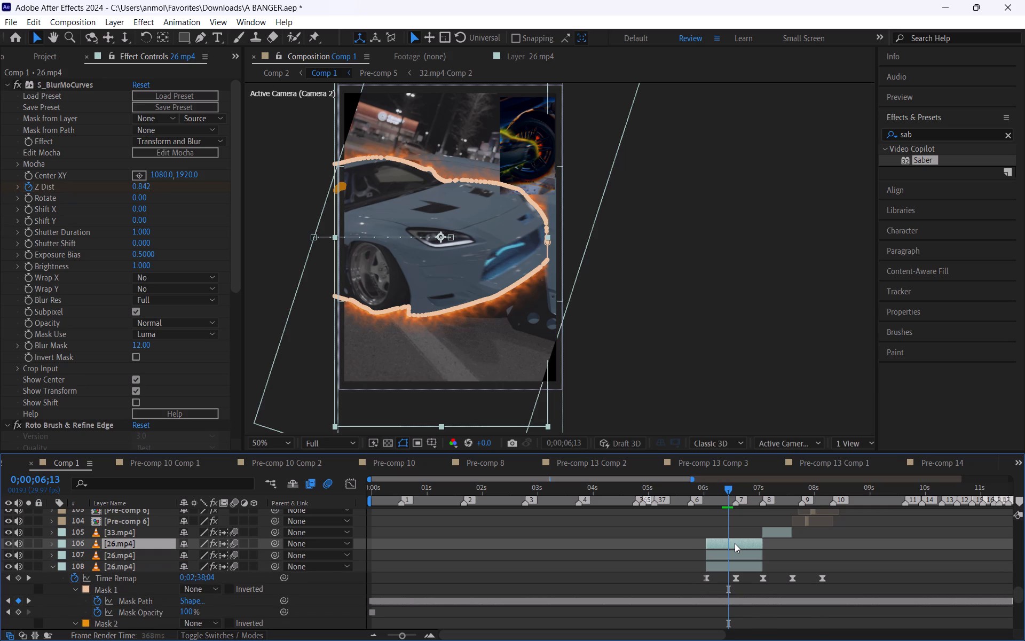
pyautogui.hotkey('ctrl', 'v')
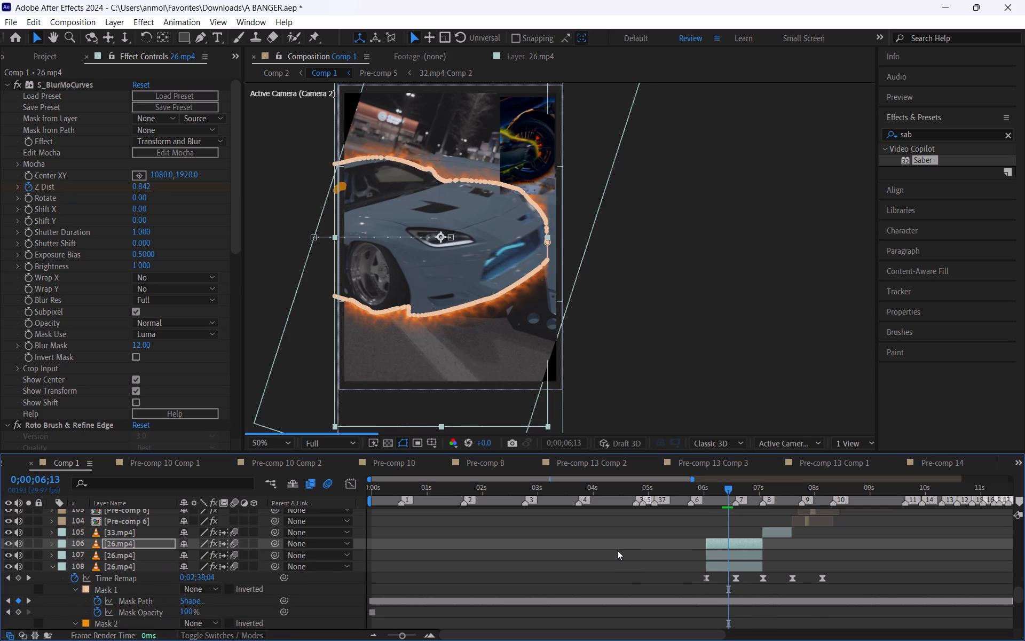
pyautogui.click(617, 550)
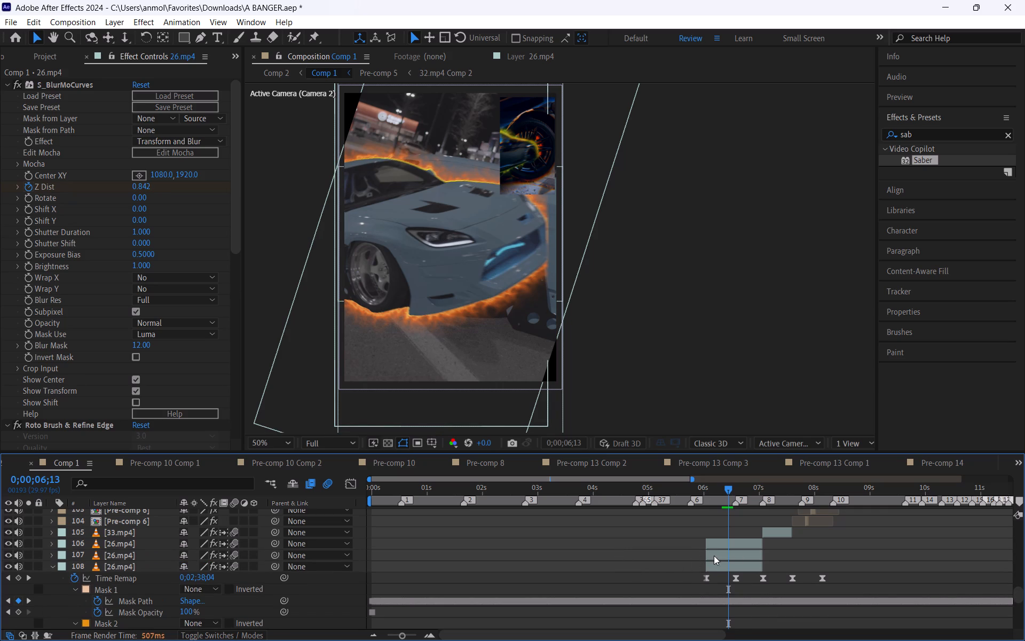
pyautogui.click(714, 544)
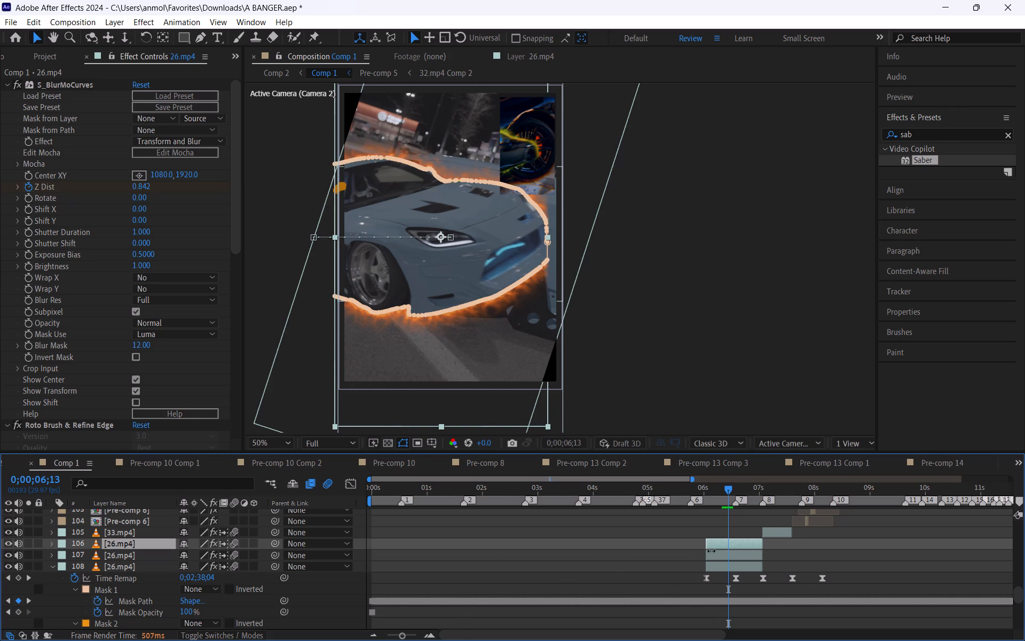
# Hide the 26.mp4 layer 108 carrying the Saber outline, toggling layer 107's visibility off and back on to compare.
pyautogui.click(712, 565)
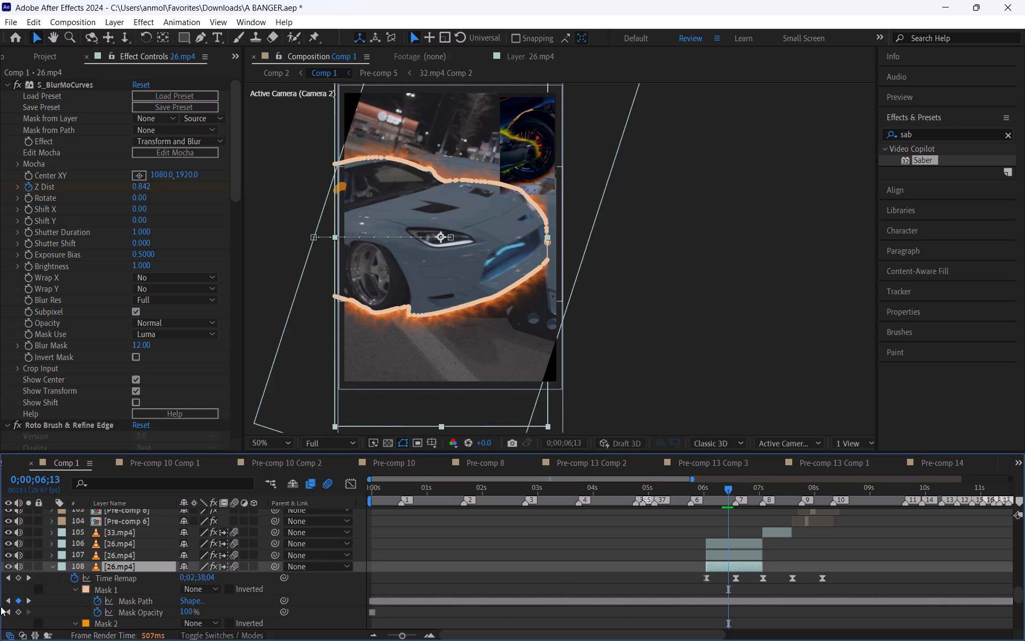
pyautogui.moveTo(10, 566); pyautogui.dragTo(7, 560)
pyautogui.click(7, 557)
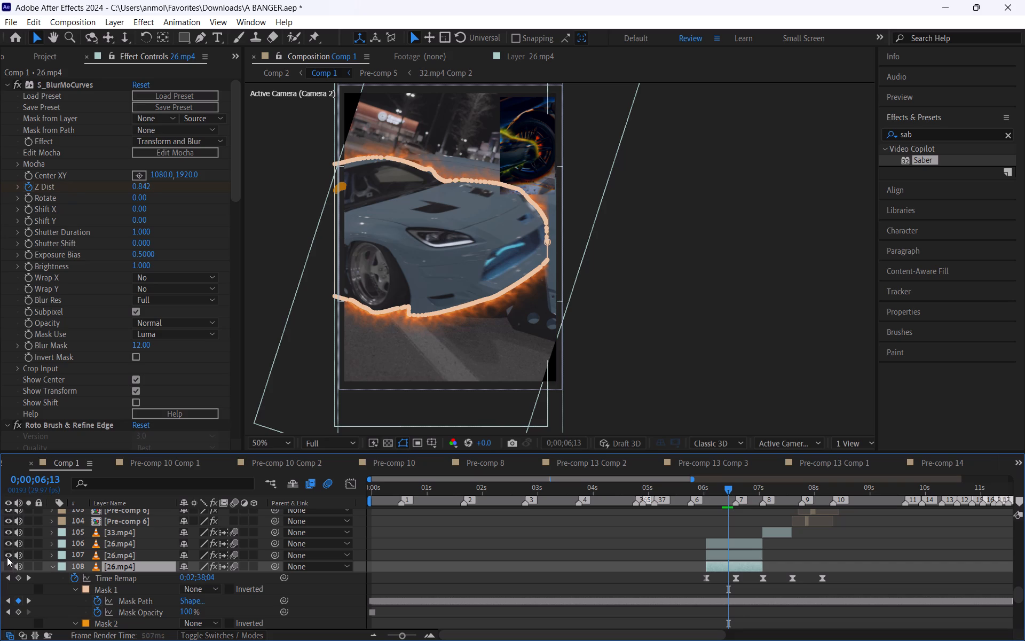
pyautogui.click(7, 557)
pyautogui.click(668, 557)
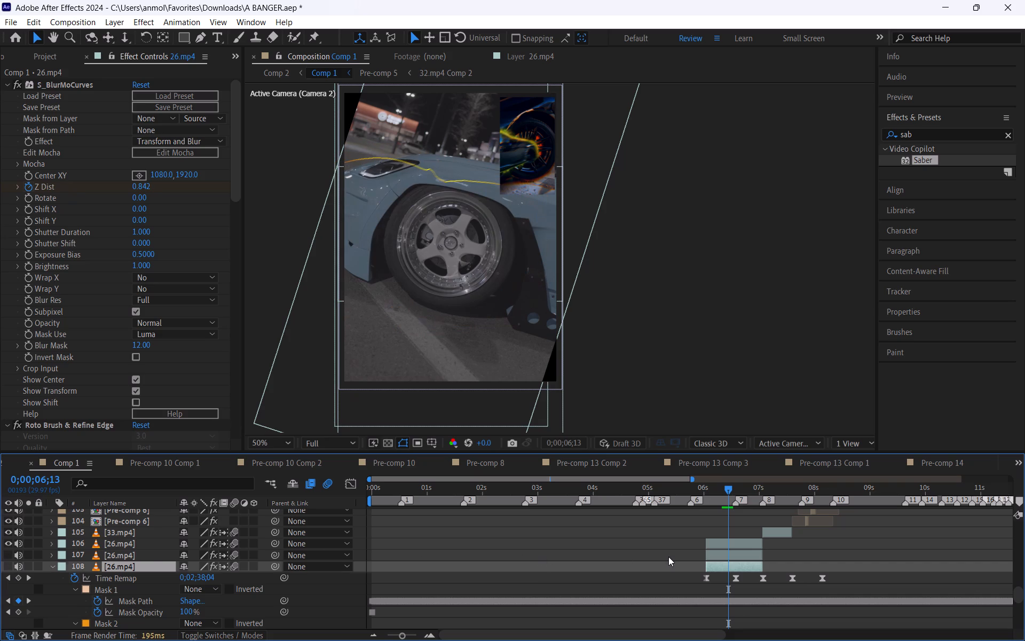
pyautogui.click(729, 541)
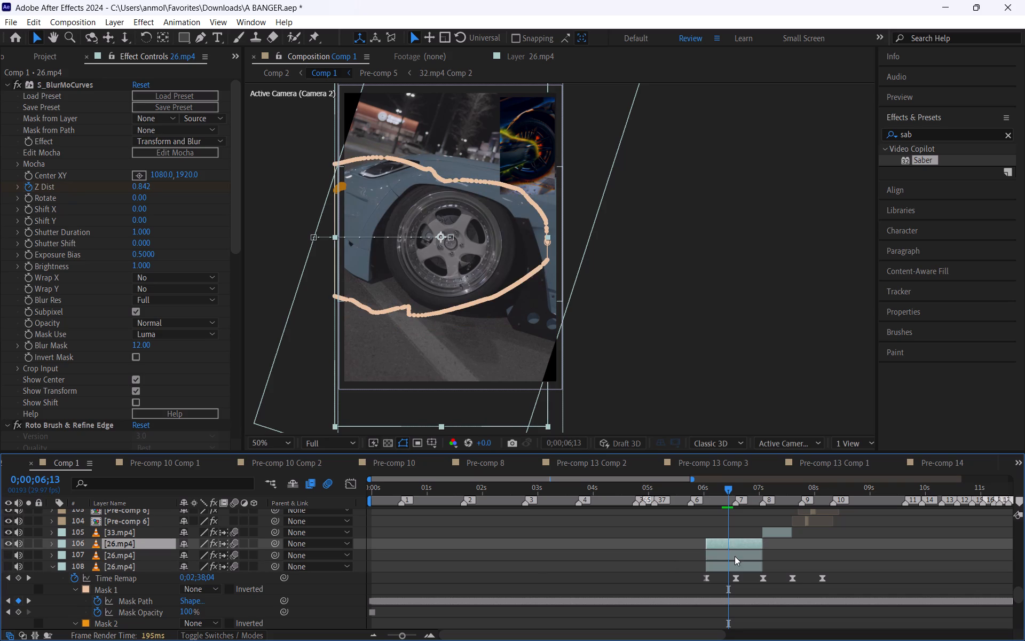
pyautogui.click(735, 557)
pyautogui.click(6, 557)
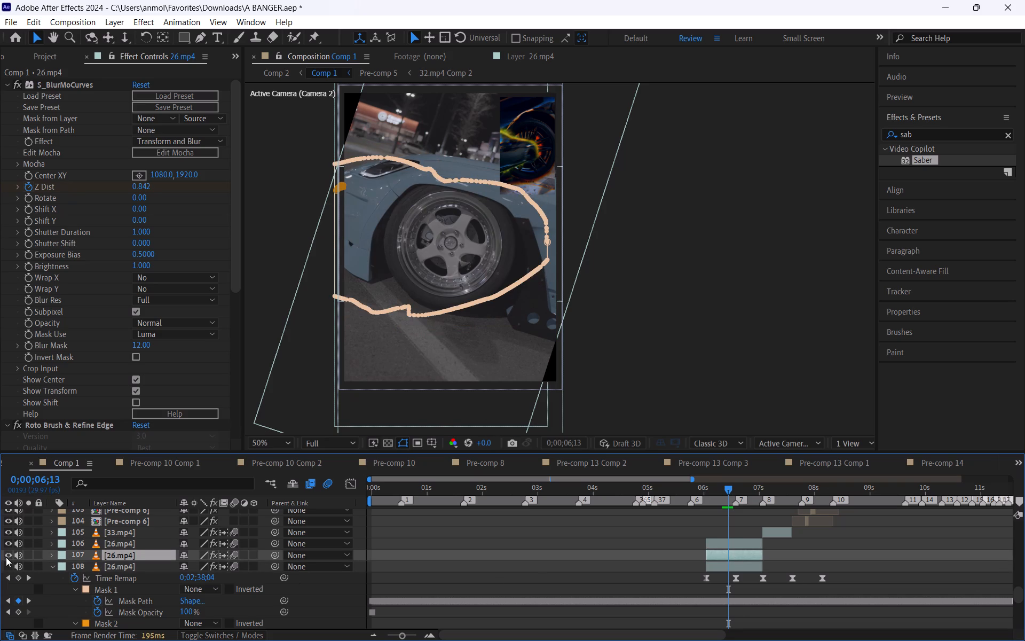
pyautogui.click(545, 537)
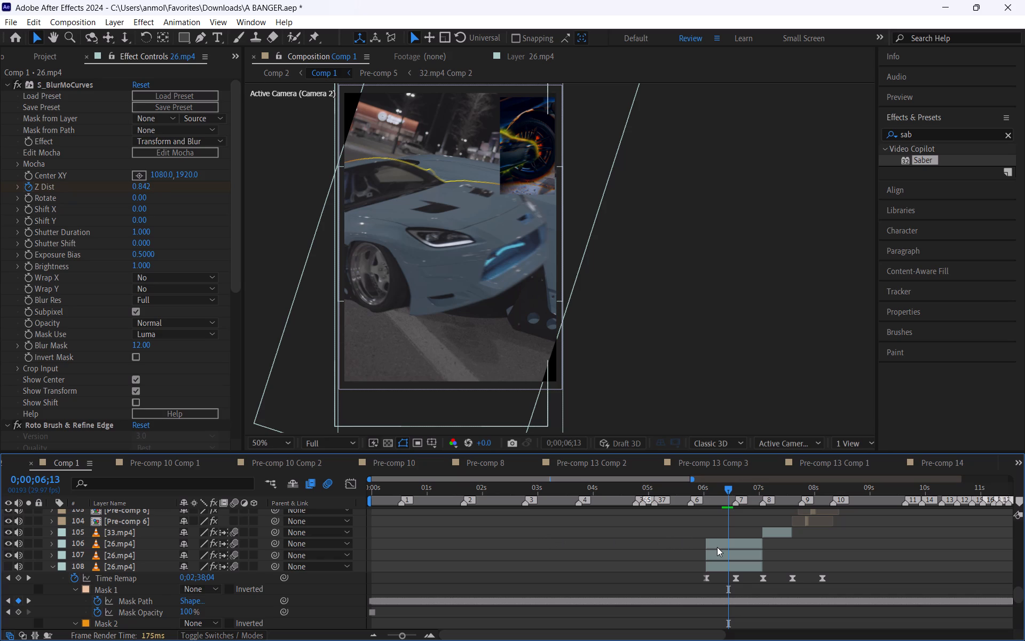
pyautogui.click(719, 546)
pyautogui.click(643, 548)
# Select the topmost 26.mp4 copy, layer 106, and save the project.
pyautogui.click(707, 546)
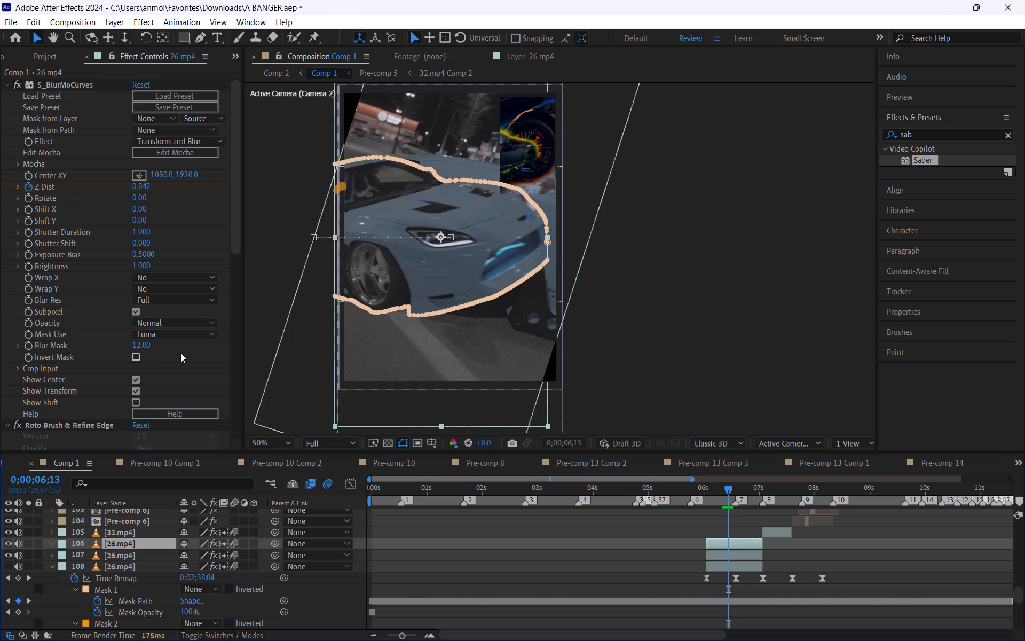
pyautogui.hotkey('ctrl', 's')
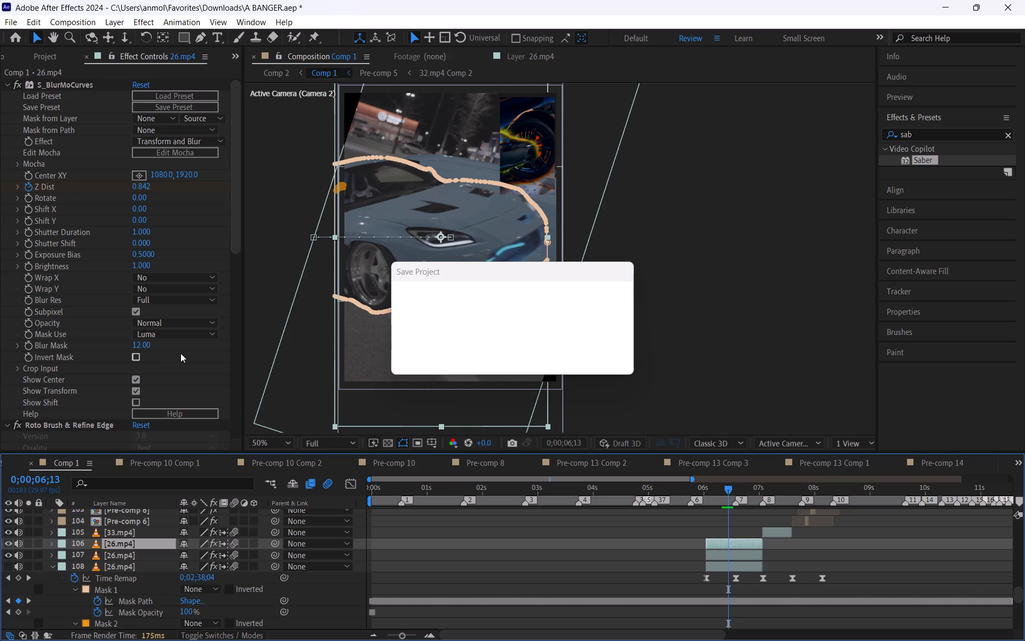
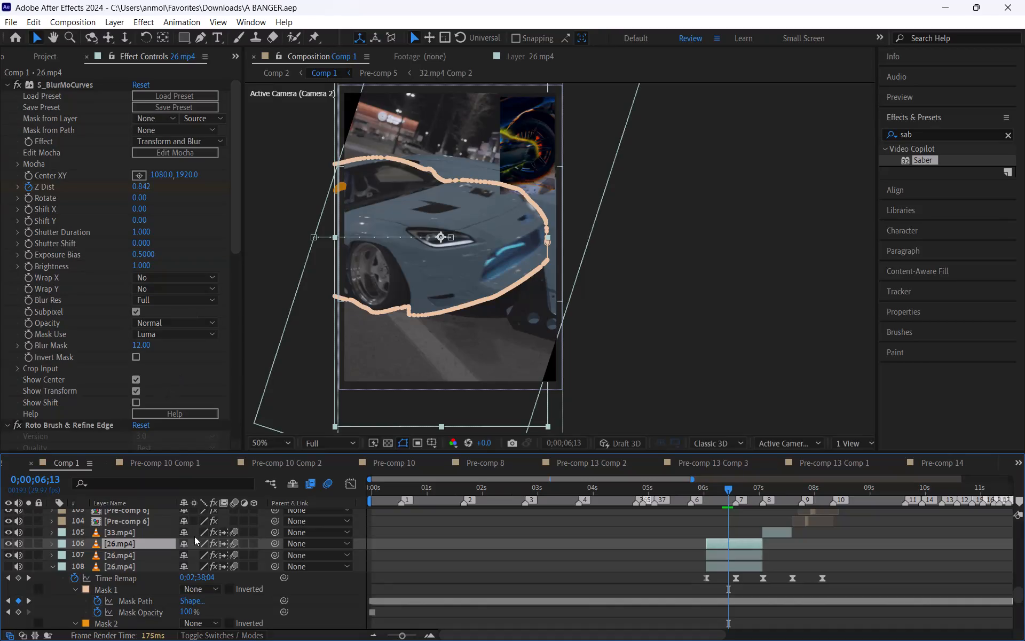
# Set the CC Light Sweep's edge thickness to 6.9 and width to 601 on the topmost 26.mp4 copy, layer 106.
pyautogui.scroll(-6, 183, 361)
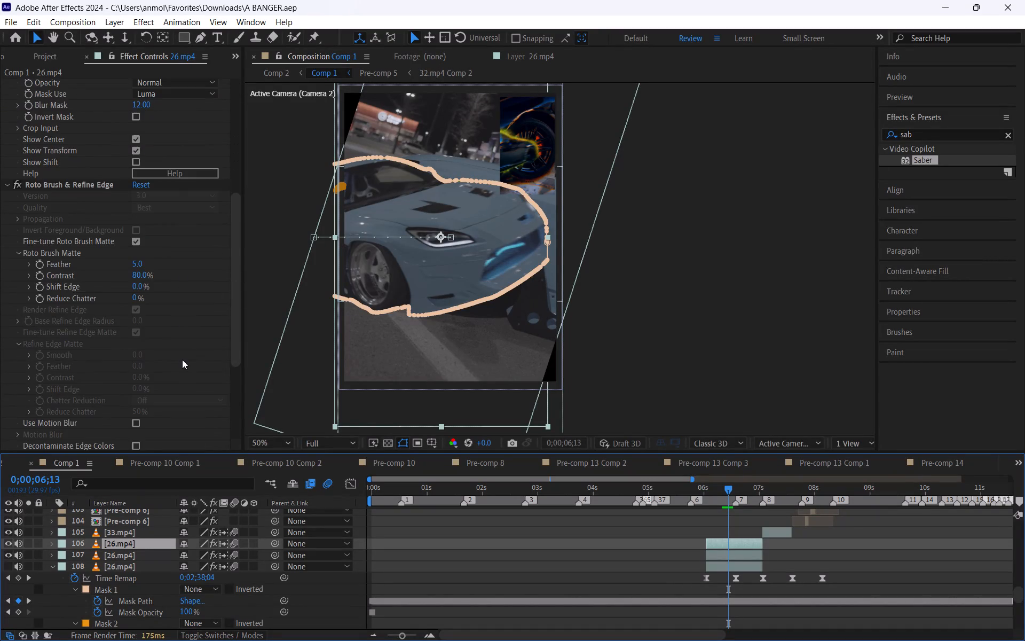
pyautogui.scroll(-10, 186, 330)
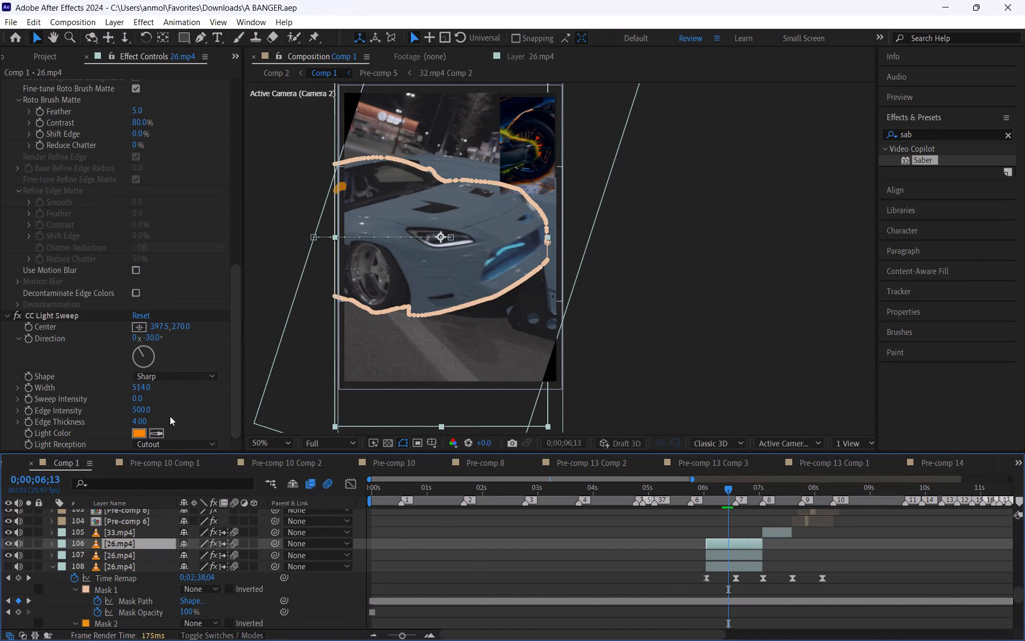
pyautogui.moveTo(141, 418); pyautogui.dragTo(160, 419)
pyautogui.click(533, 557)
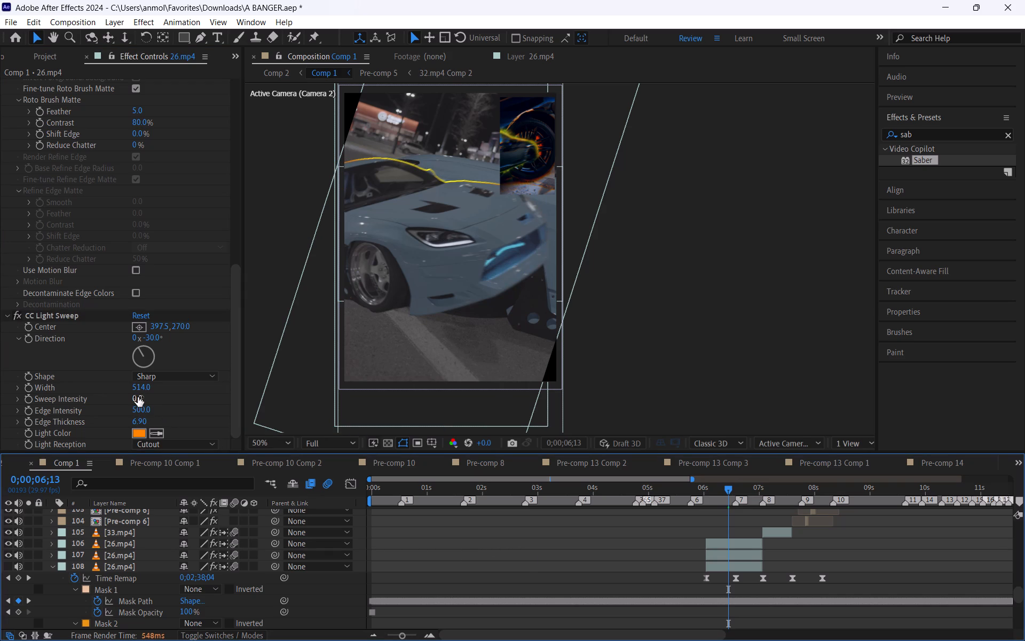
pyautogui.moveTo(138, 390); pyautogui.dragTo(176, 388)
pyautogui.doubleClick(536, 538)
pyautogui.moveTo(137, 390); pyautogui.dragTo(157, 392)
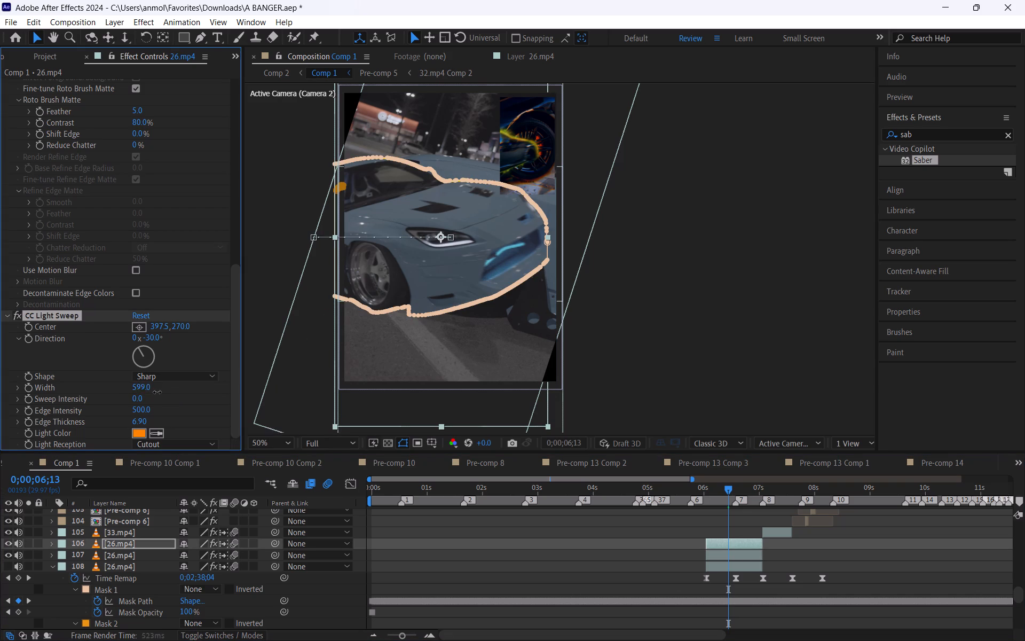
pyautogui.moveTo(157, 392); pyautogui.dragTo(157, 392)
pyautogui.click(533, 548)
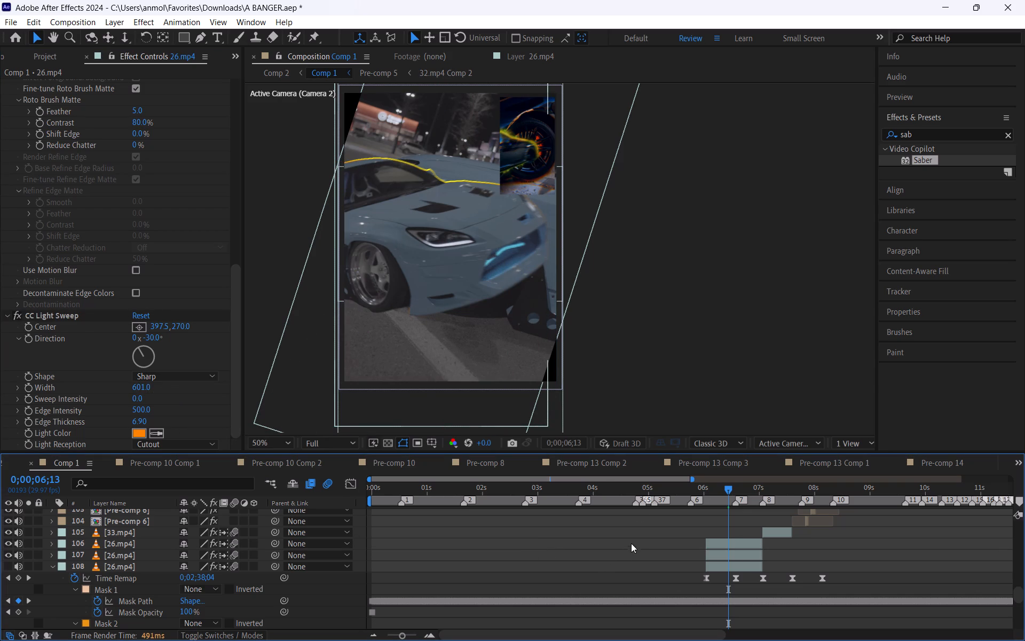
# Search the effects for "dee" and apply Deep Glow 2 to the 26.mp4 layer 106.
pyautogui.tripleClick(934, 136)
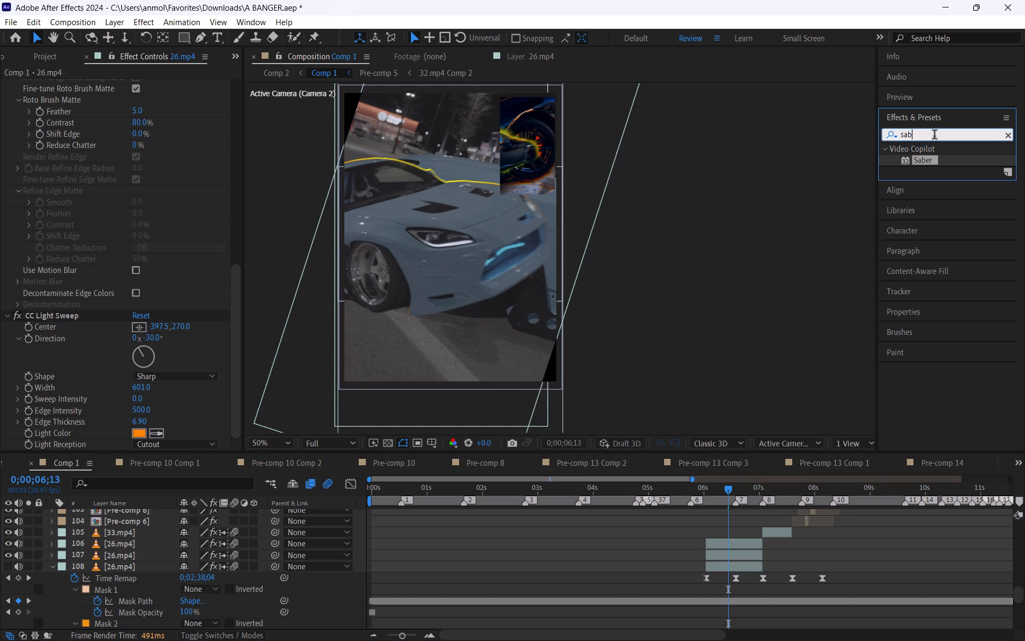
pyautogui.write('dee')
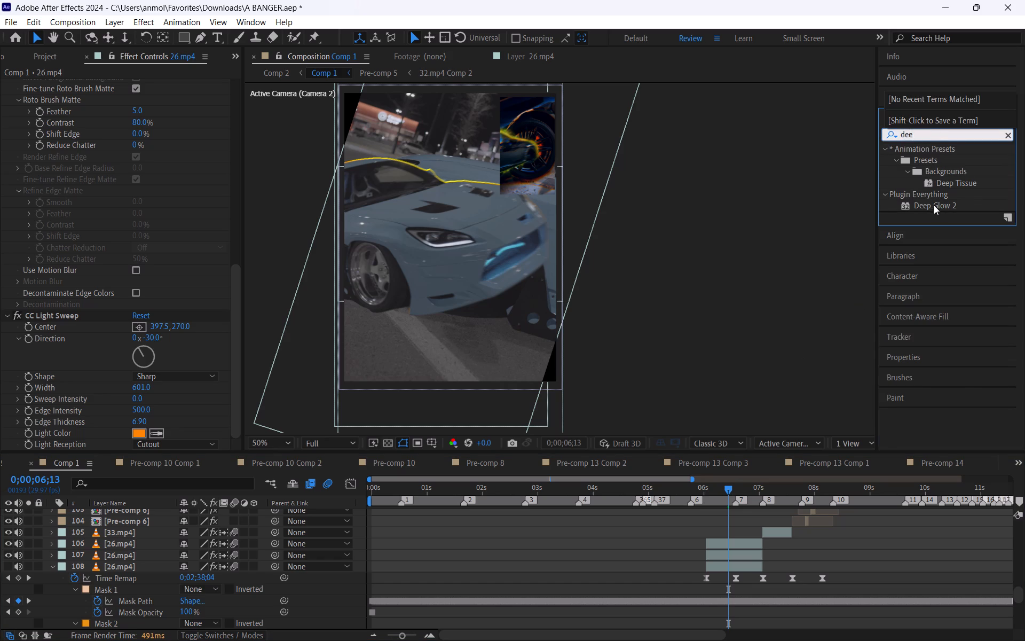
pyautogui.moveTo(931, 212); pyautogui.dragTo(877, 282)
pyautogui.moveTo(936, 203); pyautogui.dragTo(695, 545)
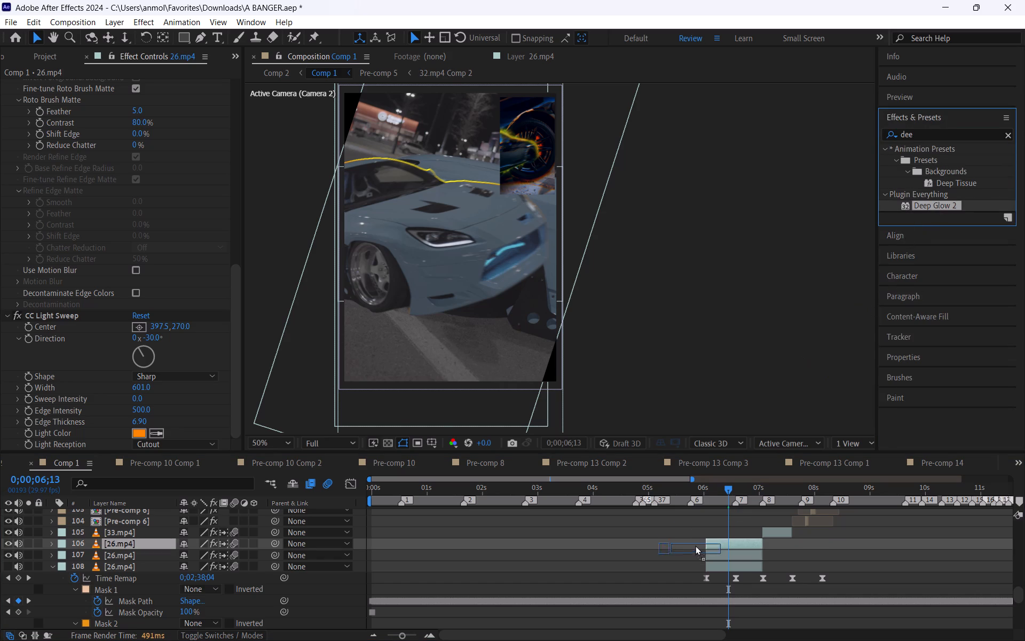
pyautogui.moveTo(695, 545); pyautogui.dragTo(697, 540)
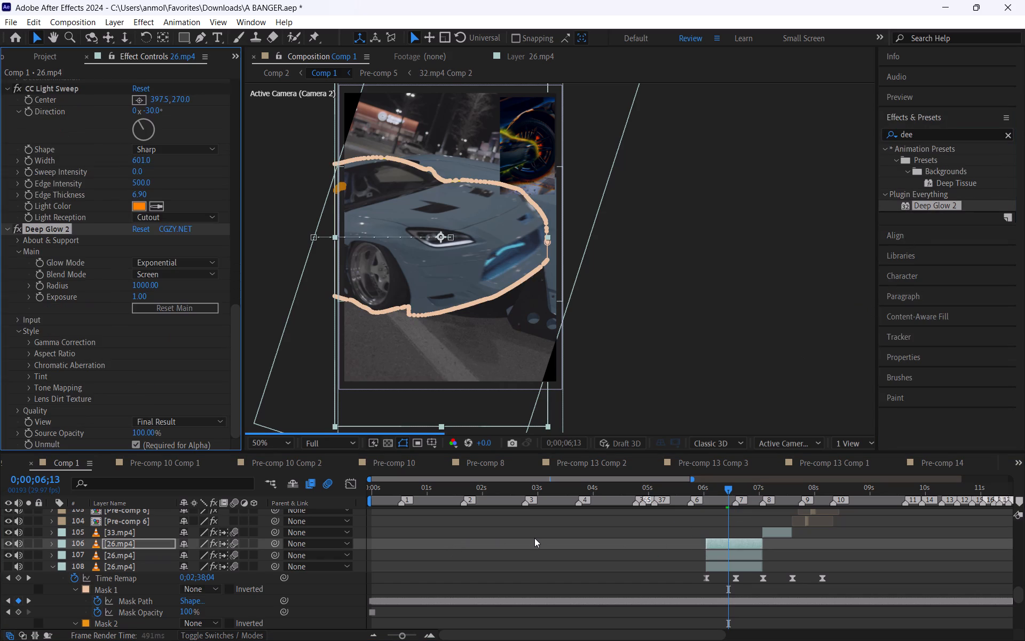
pyautogui.doubleClick(534, 538)
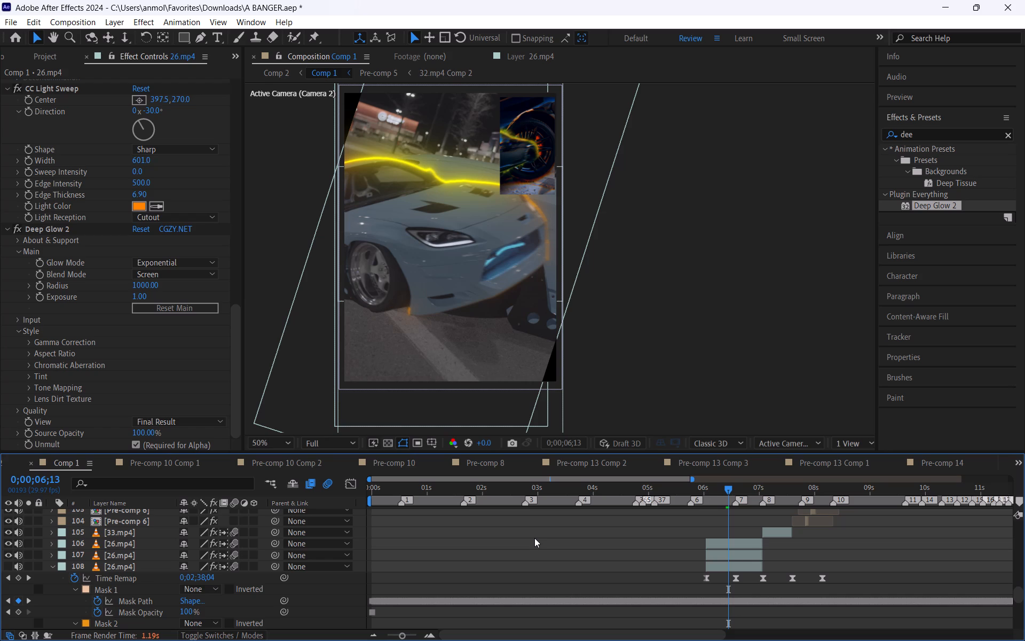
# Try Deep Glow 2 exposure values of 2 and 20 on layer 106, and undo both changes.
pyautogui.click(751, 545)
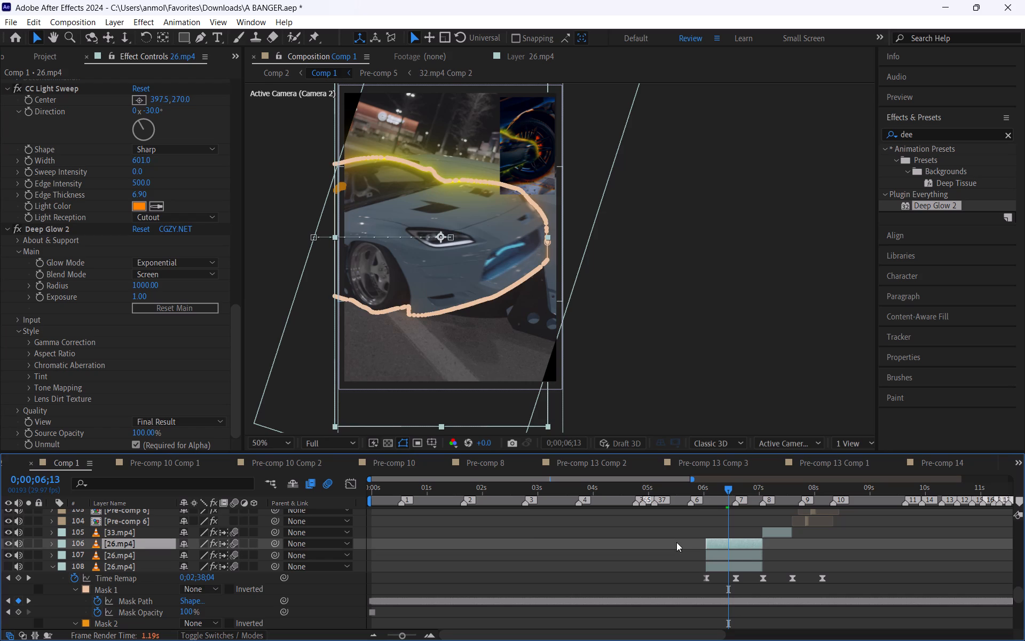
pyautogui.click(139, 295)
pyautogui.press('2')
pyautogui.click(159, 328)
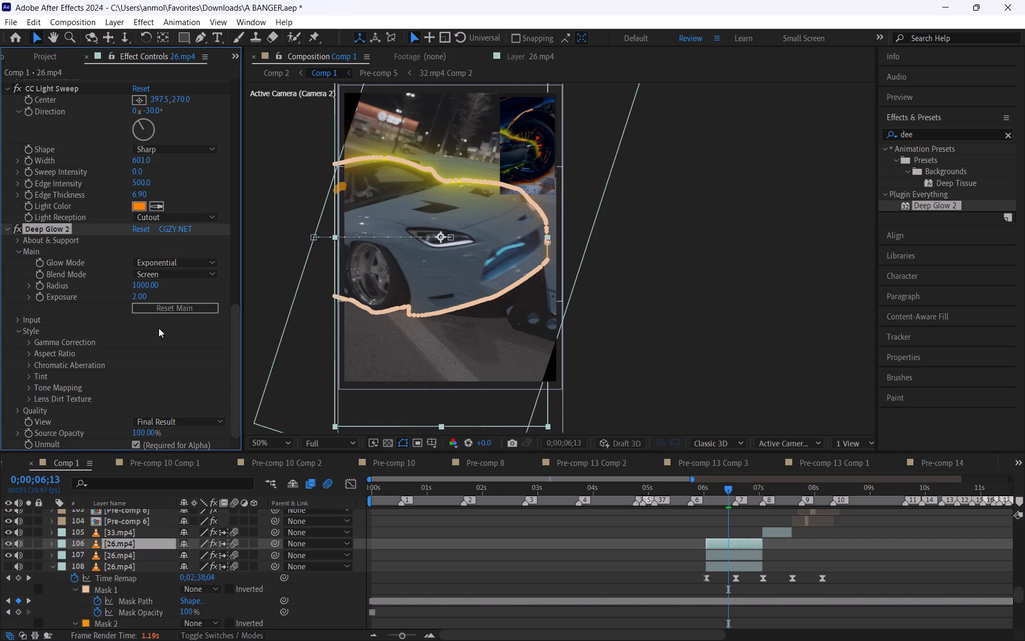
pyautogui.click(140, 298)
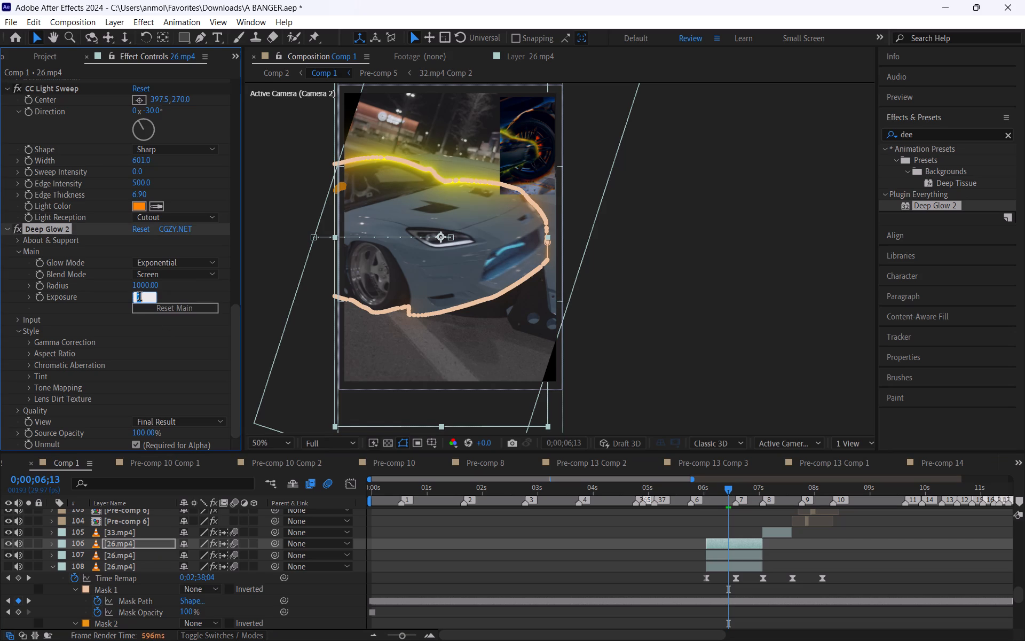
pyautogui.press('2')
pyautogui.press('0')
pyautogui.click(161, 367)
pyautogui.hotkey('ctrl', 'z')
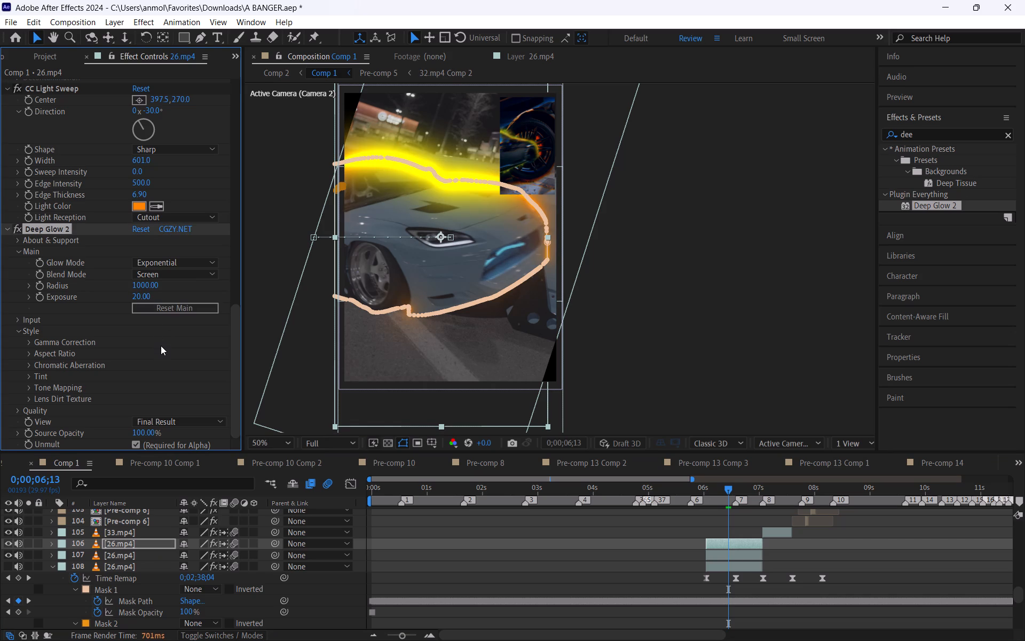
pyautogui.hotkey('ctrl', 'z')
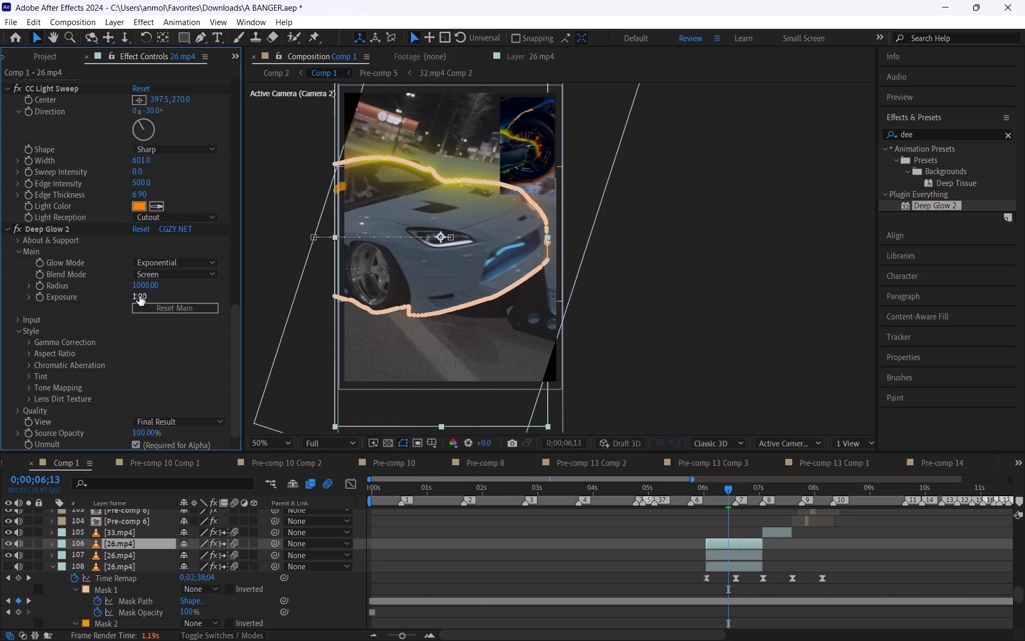
# Set Deep Glow 2's exposure to 0.2 and radius to 601 on the 26.mp4 layer 106.
pyautogui.moveTo(139, 295); pyautogui.dragTo(0, 638)
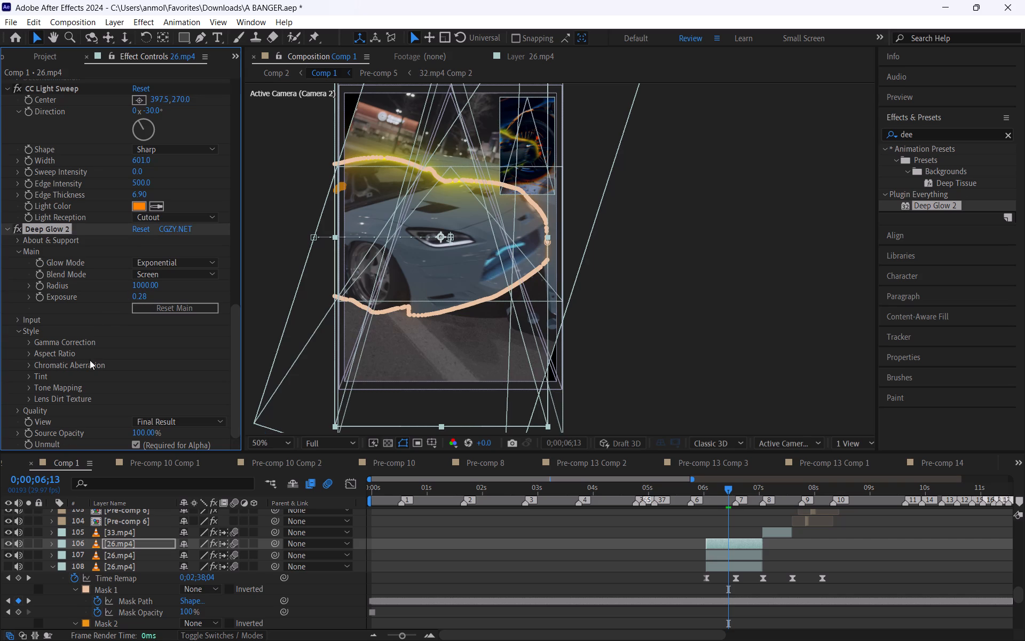
pyautogui.moveTo(143, 293); pyautogui.dragTo(128, 332)
pyautogui.moveTo(128, 332); pyautogui.dragTo(128, 332)
pyautogui.moveTo(141, 286); pyautogui.dragTo(0, 503)
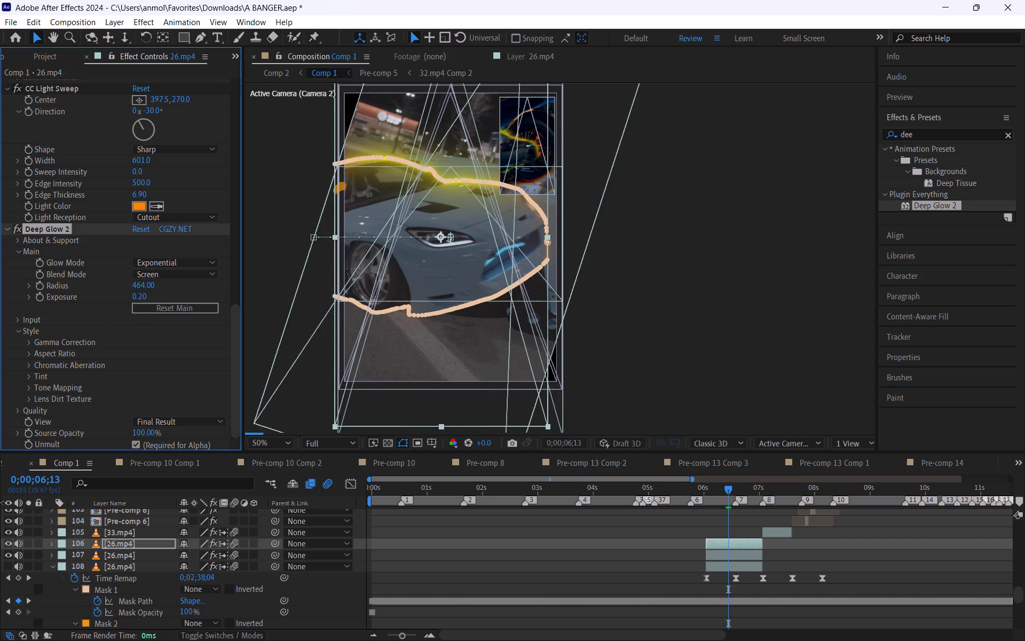
pyautogui.moveTo(0, 503); pyautogui.dragTo(22, 474)
pyautogui.click(124, 362)
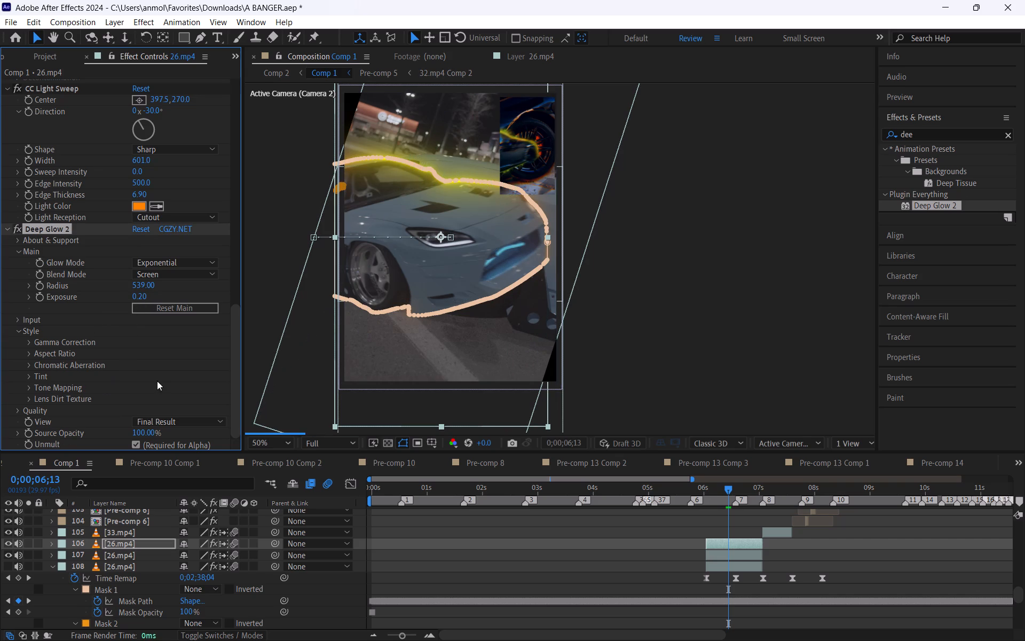
pyautogui.click(507, 539)
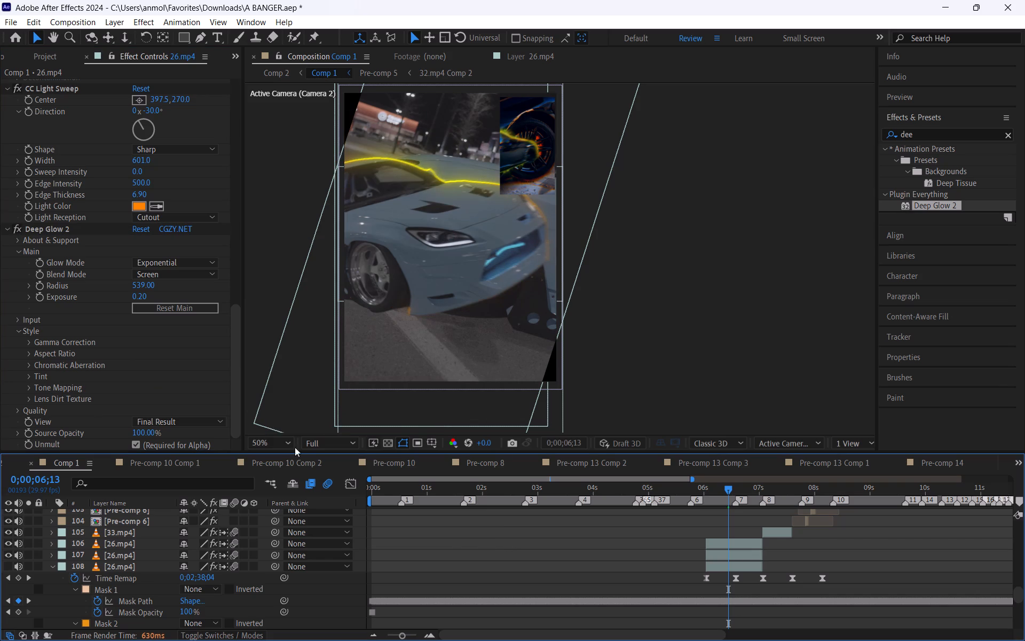
pyautogui.moveTo(145, 285); pyautogui.dragTo(174, 293)
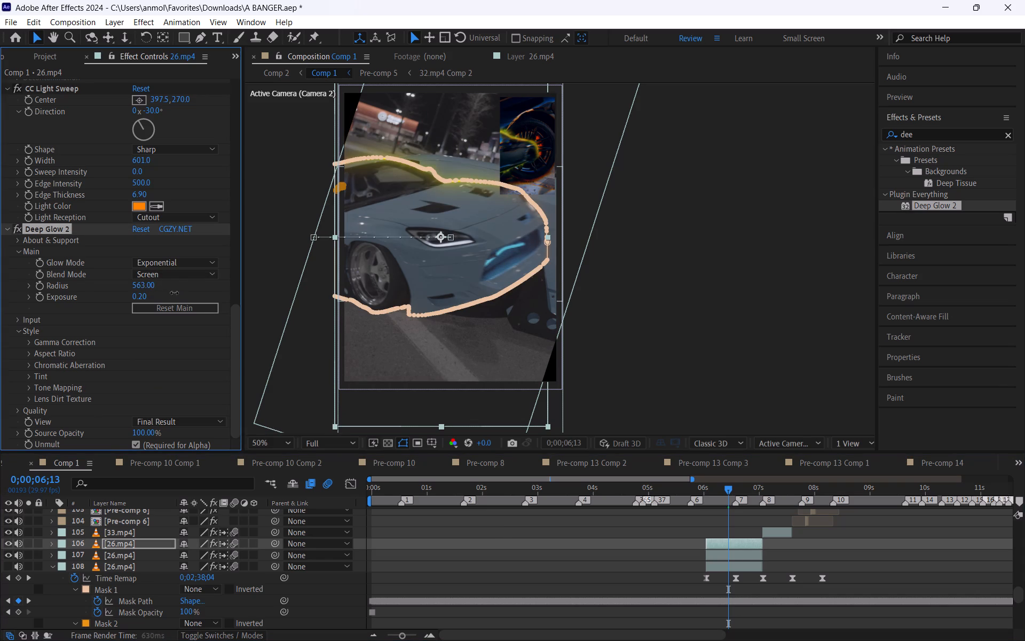
pyautogui.moveTo(174, 293); pyautogui.dragTo(211, 309)
pyautogui.click(468, 540)
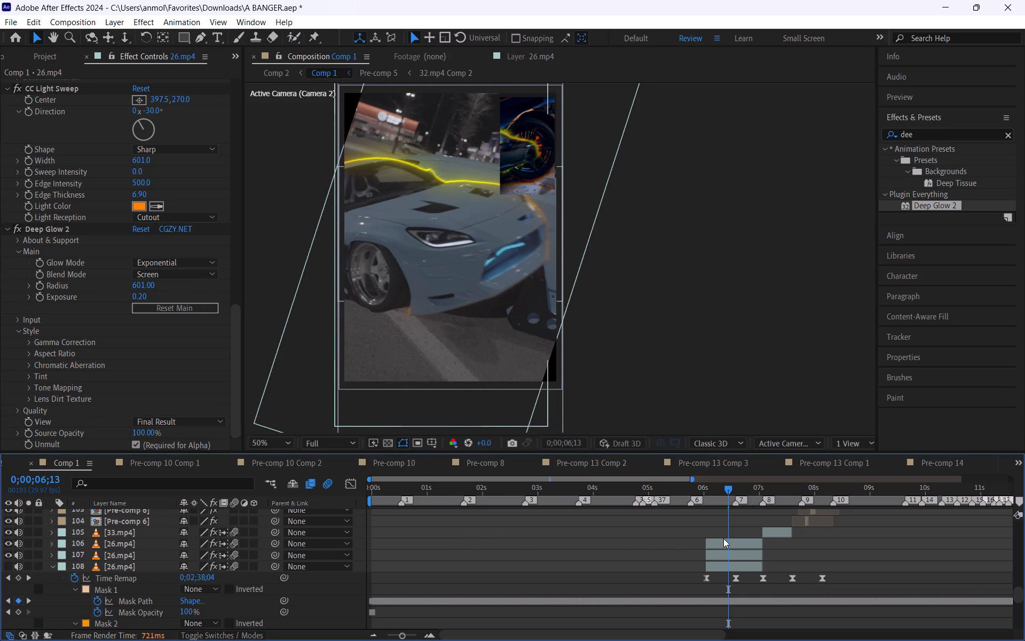
# Duplicate the 26.mp4 layer 106 carrying the light sweep and Deep Glow 2.
pyautogui.click(723, 541)
pyautogui.hotkey('ctrl', 'd')
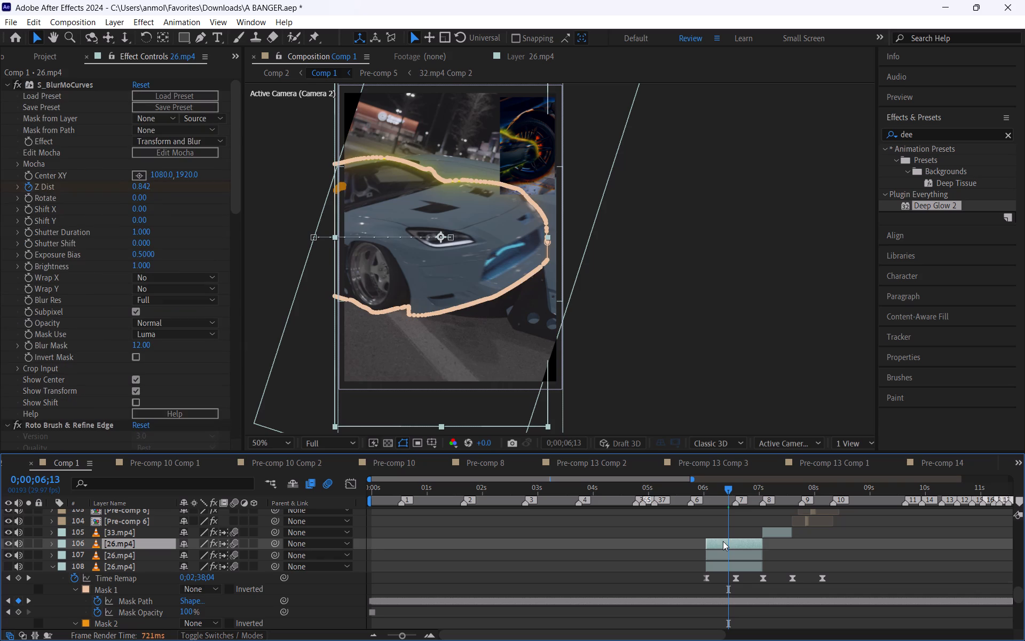
pyautogui.click(588, 568)
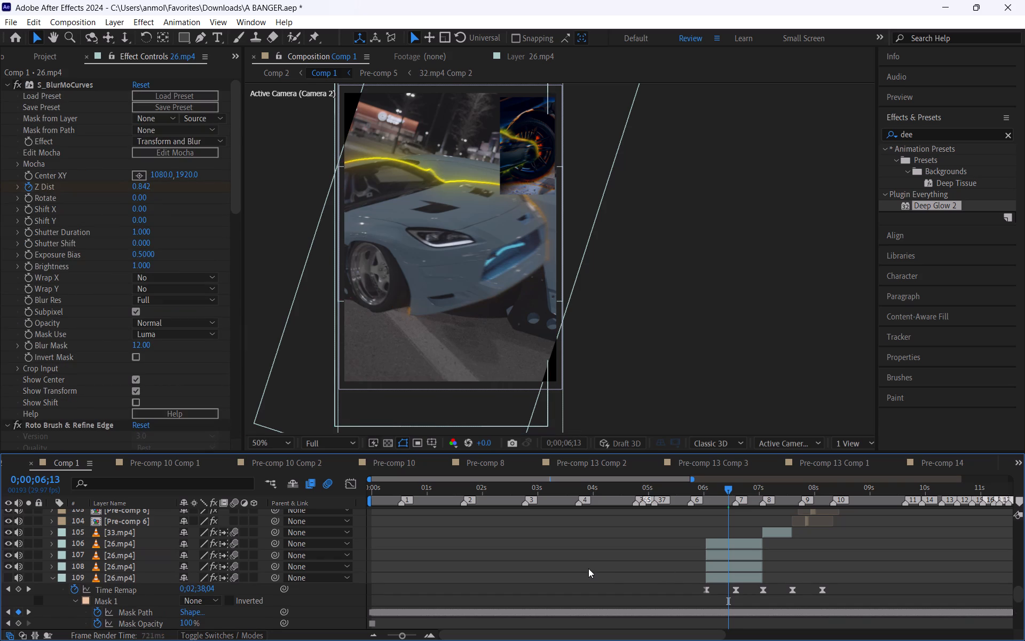
# Turn the visibility of the 26.mp4 layer 109 with the Saber outline back on.
pyautogui.click(7, 576)
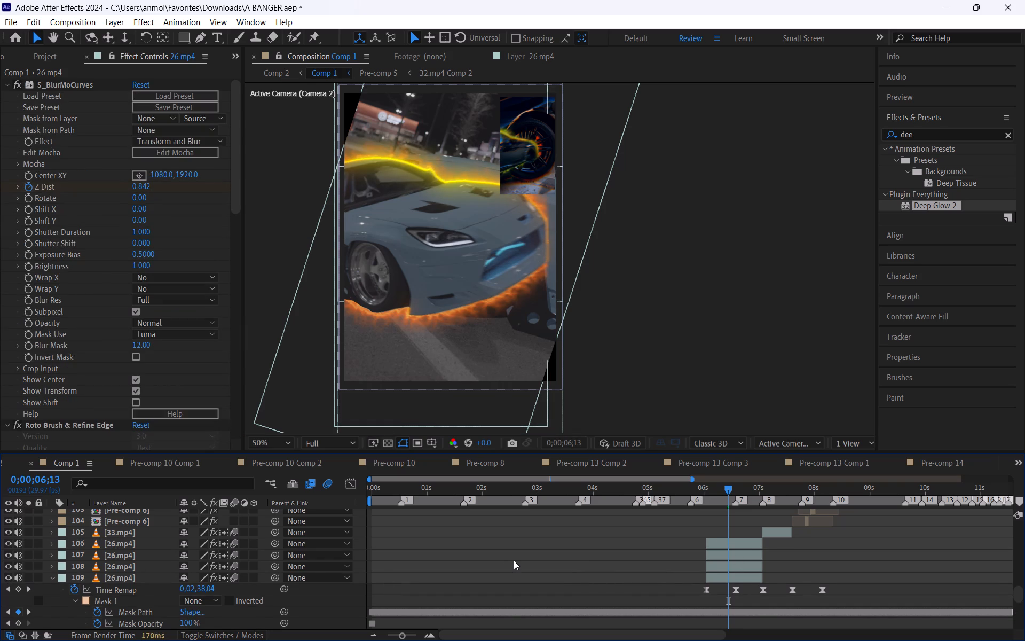
pyautogui.click(514, 560)
pyautogui.click(577, 570)
# Examine the full effect stack on the duplicated 26.mp4 layer carrying CC Light Sweep and Deep Glow 2.
pyautogui.scroll(3, 151, 320)
pyautogui.scroll(-16, 151, 320)
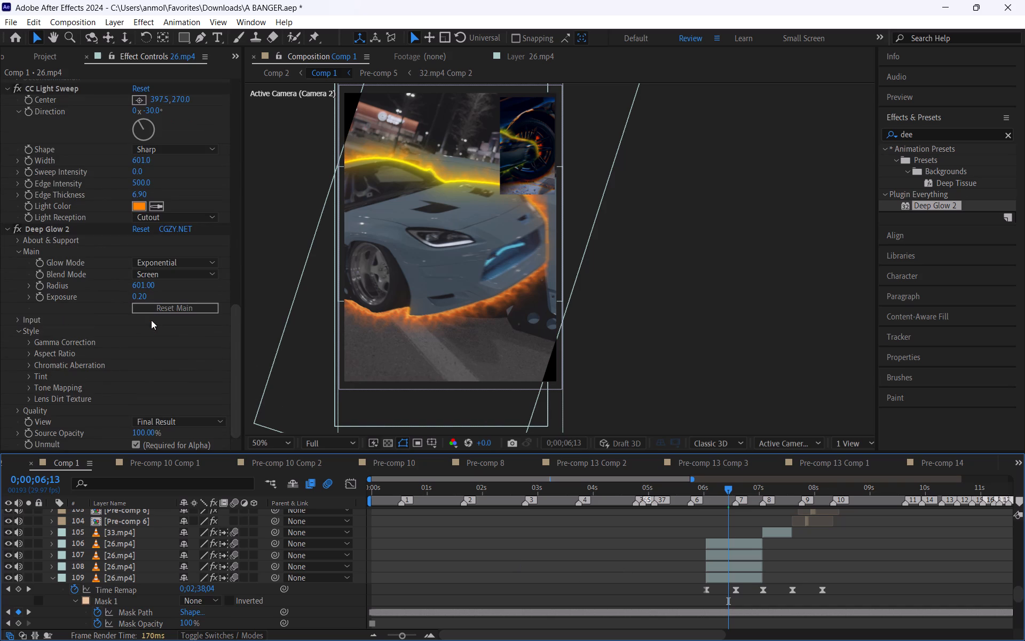
pyautogui.scroll(2, 129, 205)
pyautogui.scroll(6, 145, 290)
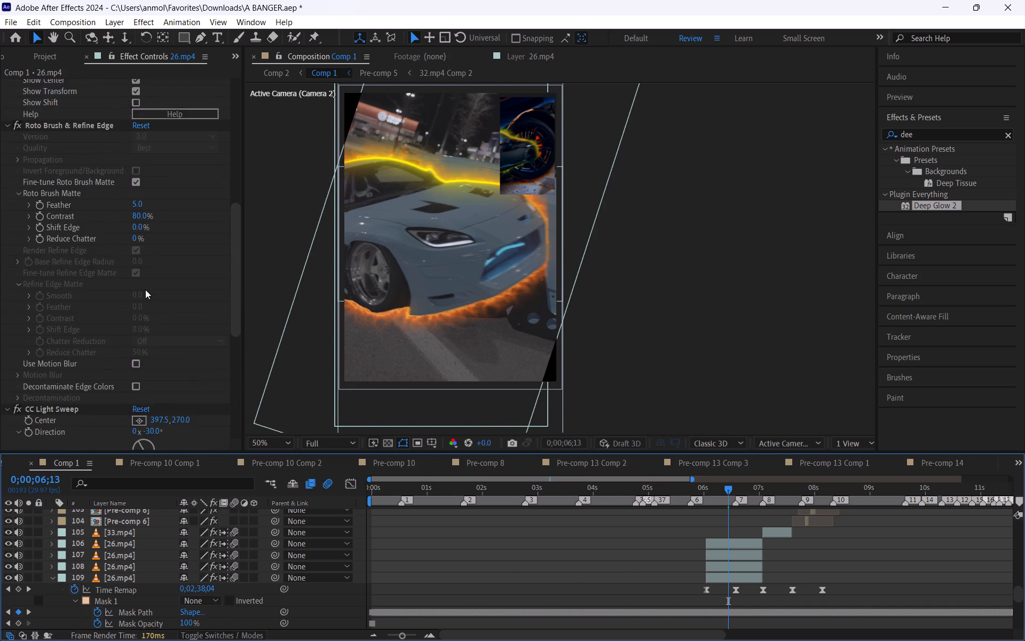
pyautogui.scroll(11, 145, 290)
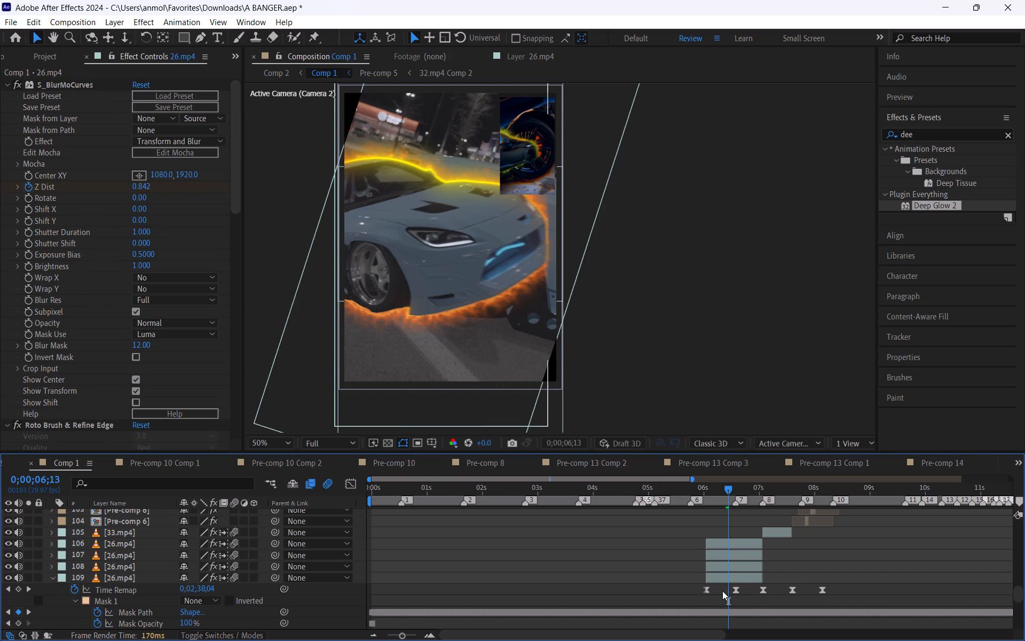
# Change the Saber glow color on the 26.mp4 layer 109 to the yellow-orange FFB300.
pyautogui.click(725, 575)
pyautogui.scroll(-7, 51, 274)
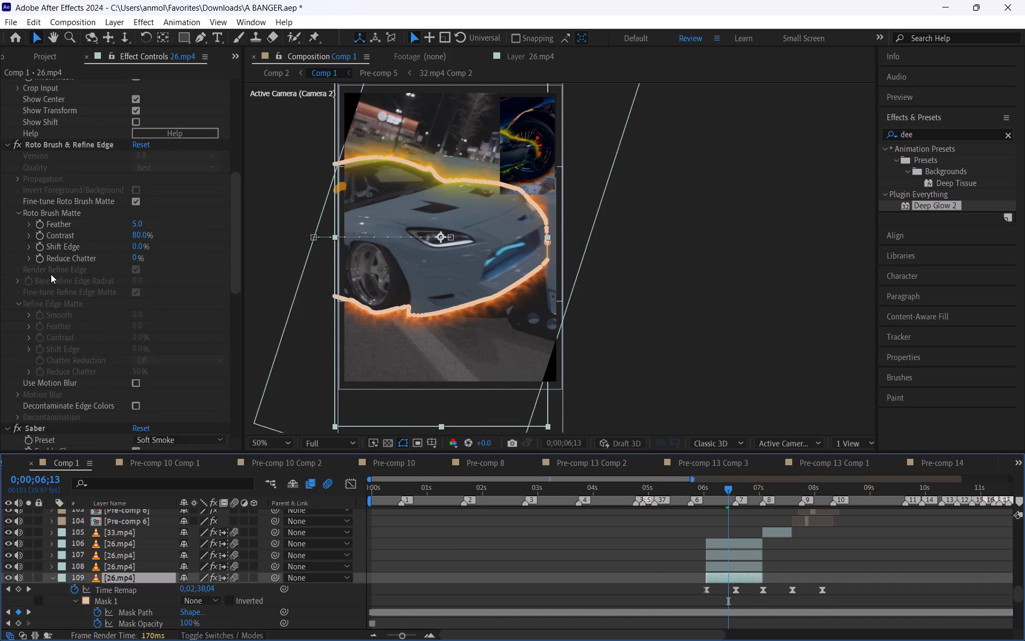
pyautogui.scroll(-7, 51, 274)
pyautogui.click(135, 184)
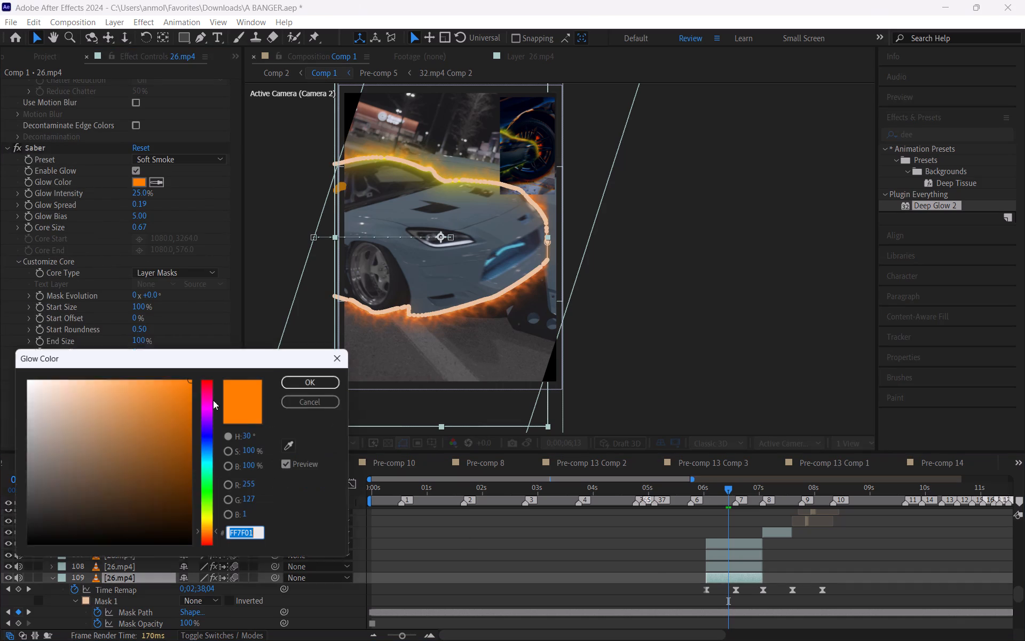
pyautogui.click(211, 528)
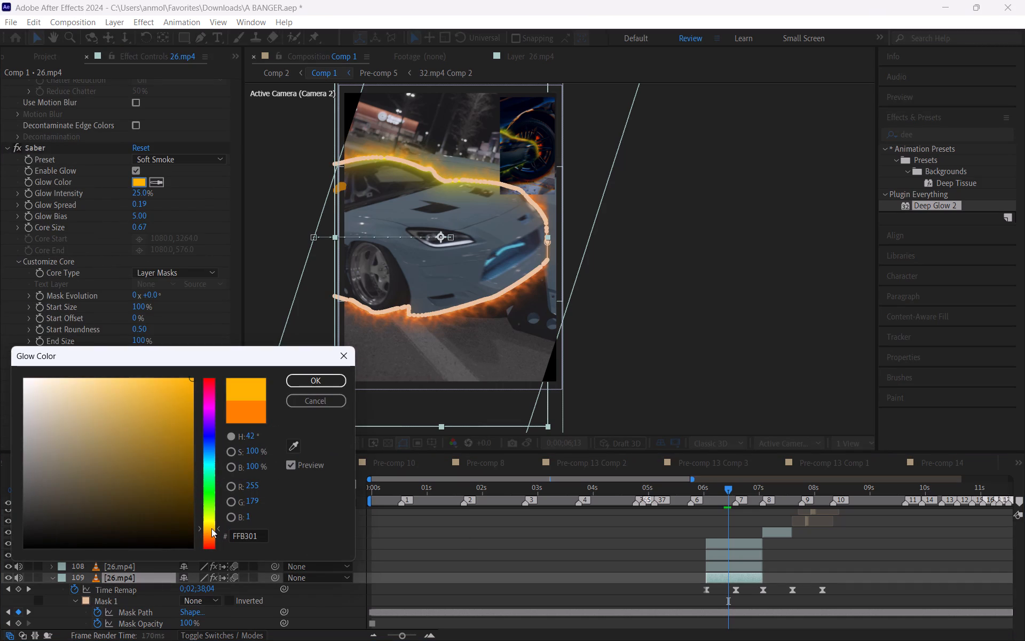
pyautogui.moveTo(178, 425); pyautogui.dragTo(202, 384)
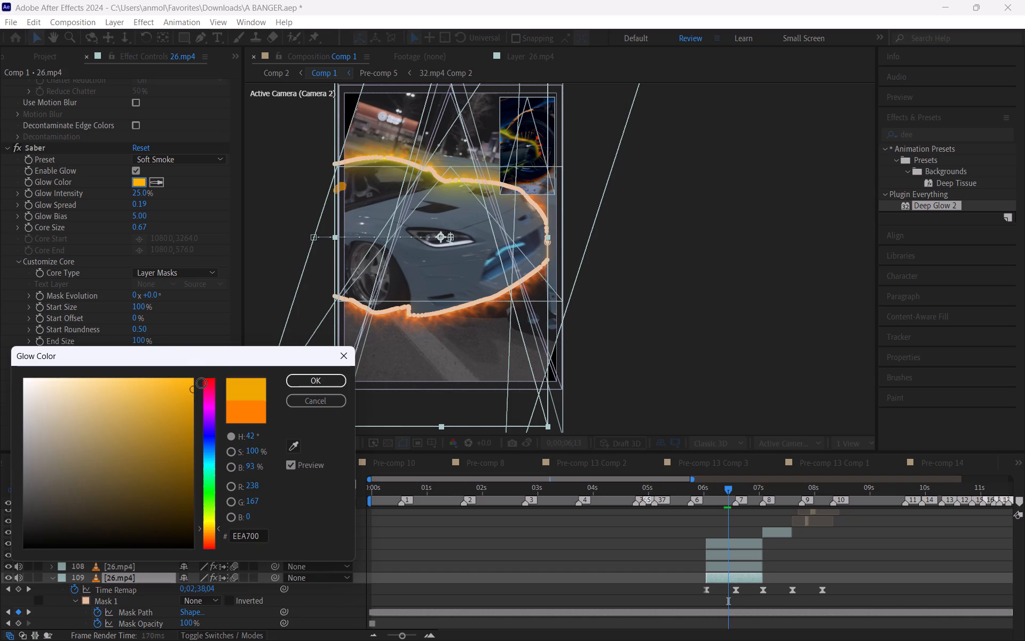
pyautogui.moveTo(202, 384); pyautogui.dragTo(205, 367)
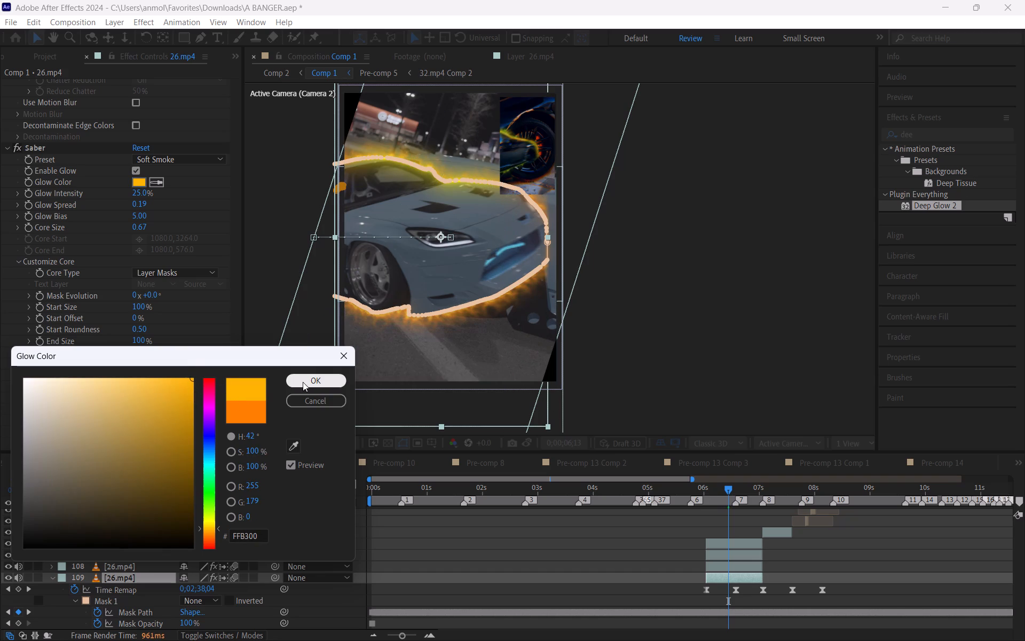
pyautogui.click(303, 382)
pyautogui.click(574, 589)
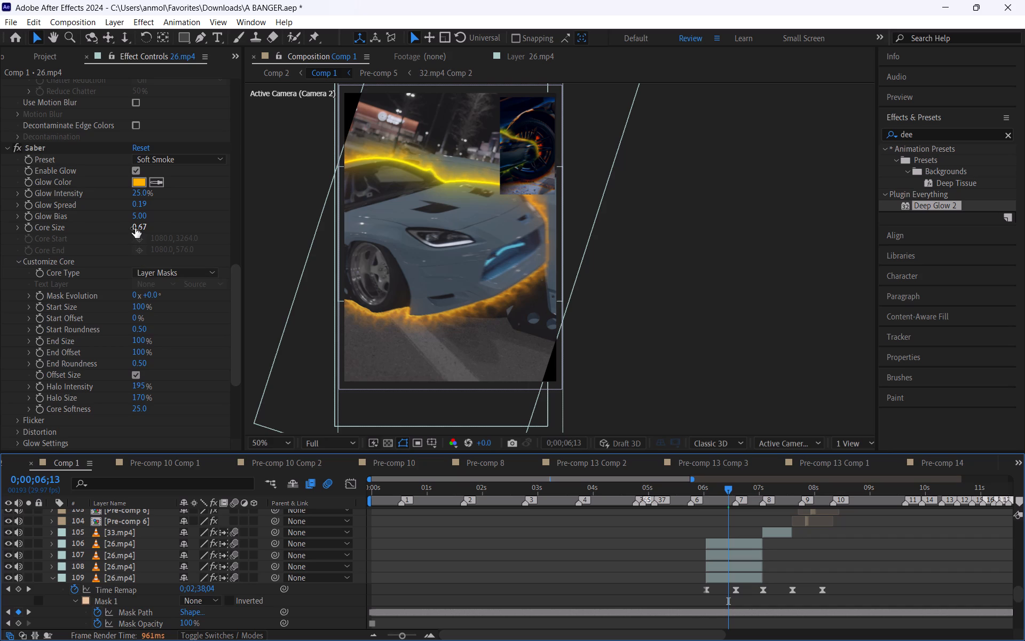
# Set Saber's core size to 0.70 on the 26.mp4 layer 109.
pyautogui.moveTo(135, 228); pyautogui.dragTo(119, 235)
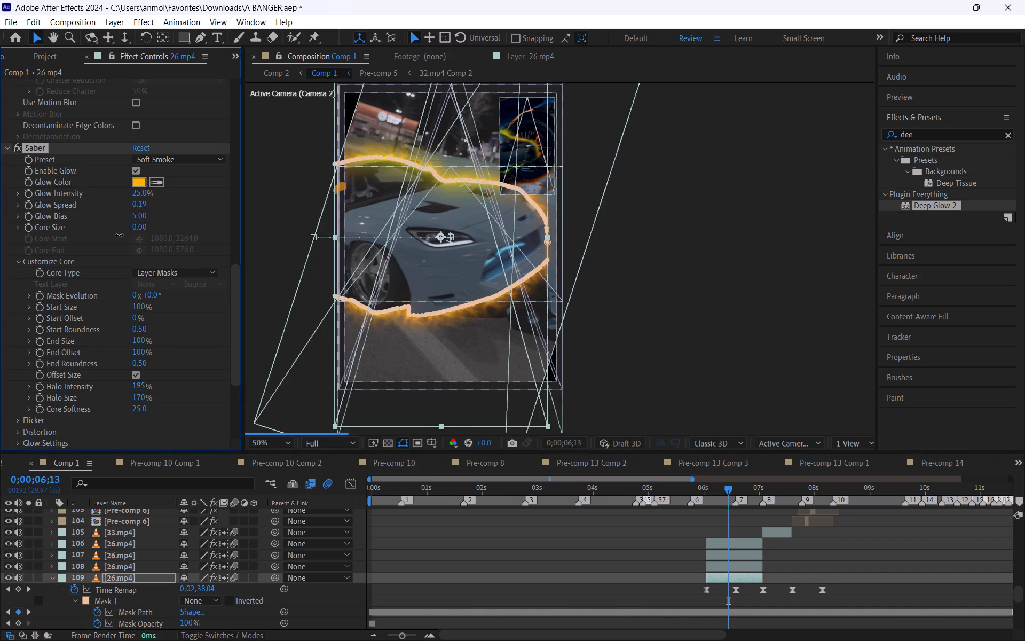
pyautogui.moveTo(119, 235); pyautogui.dragTo(133, 236)
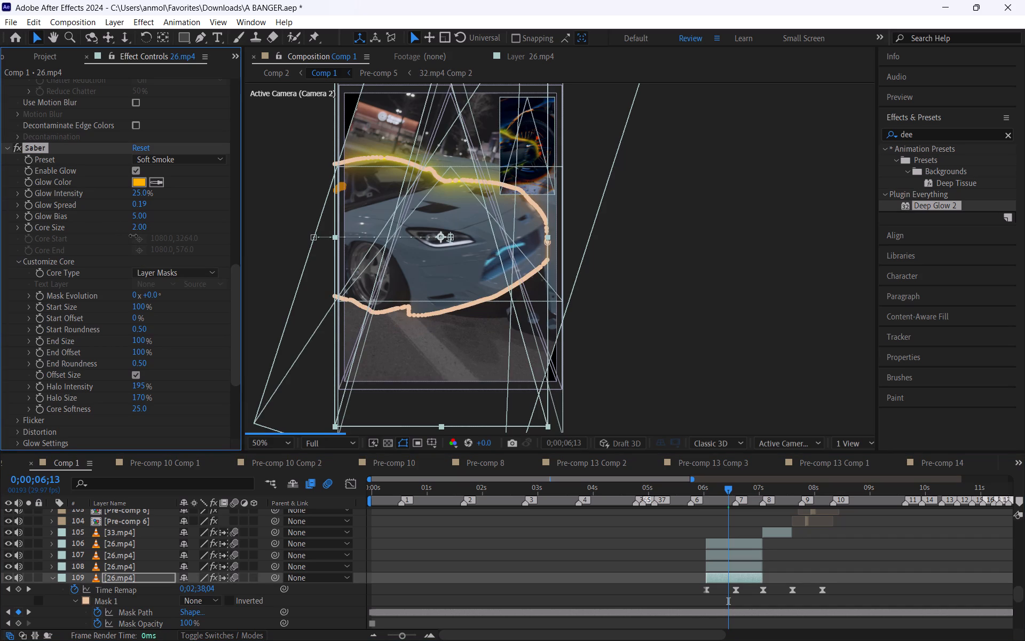
pyautogui.moveTo(133, 236); pyautogui.dragTo(132, 236)
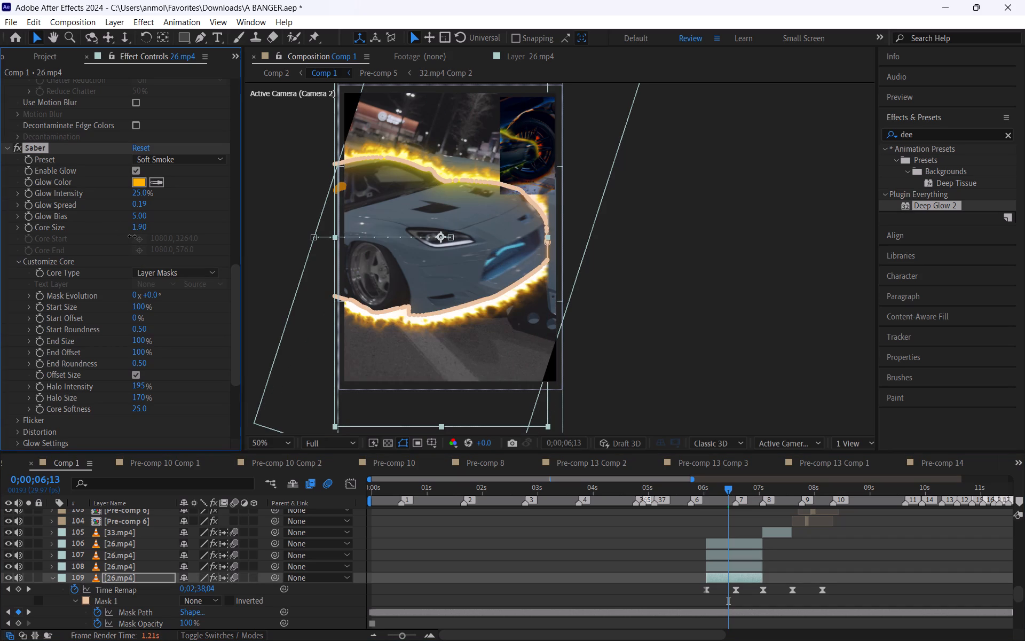
pyautogui.moveTo(132, 236); pyautogui.dragTo(126, 237)
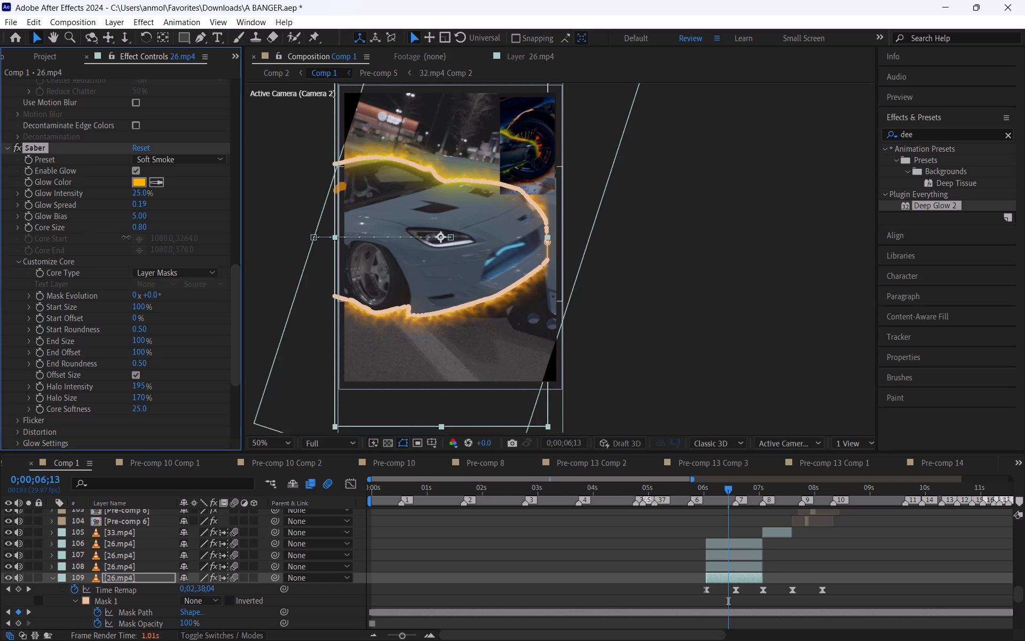
pyautogui.moveTo(126, 237); pyautogui.dragTo(125, 237)
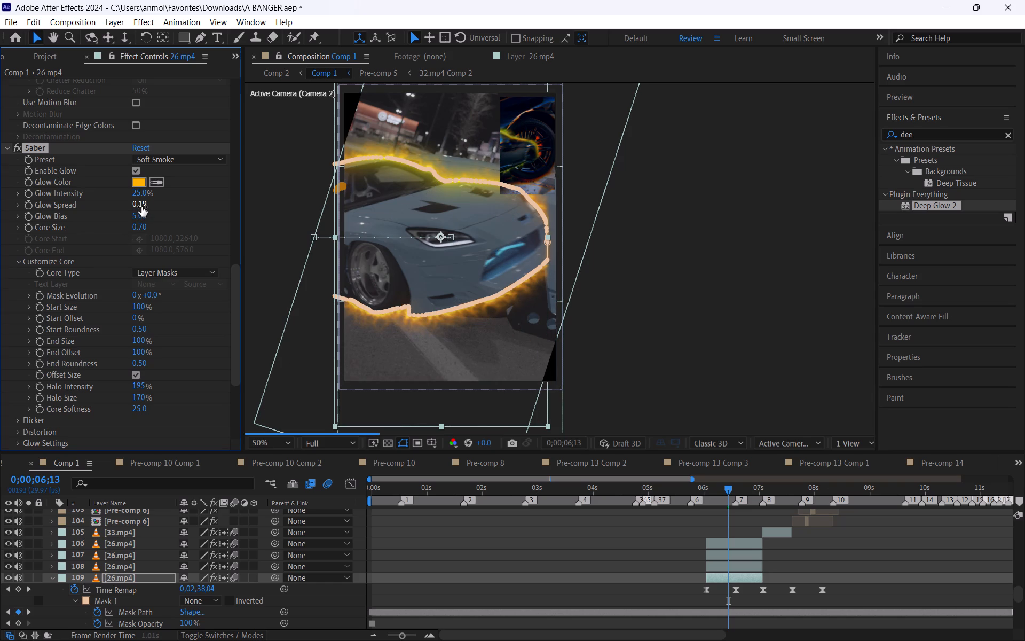
# Set Saber's glow spread to 0.25 on the 26.mp4 layer 109.
pyautogui.moveTo(140, 206); pyautogui.dragTo(146, 207)
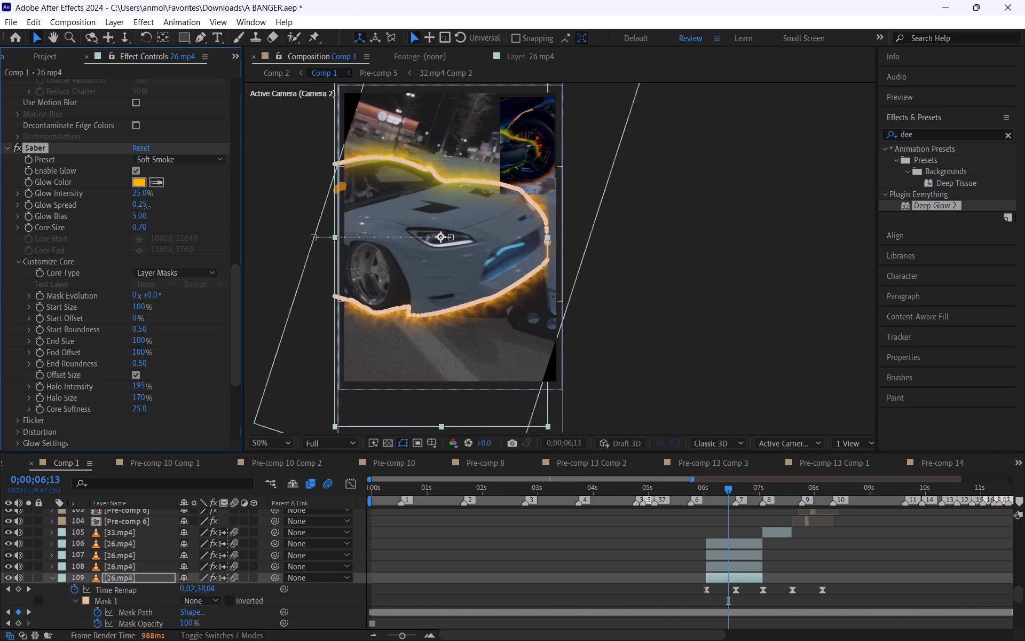
pyautogui.moveTo(146, 207); pyautogui.dragTo(157, 209)
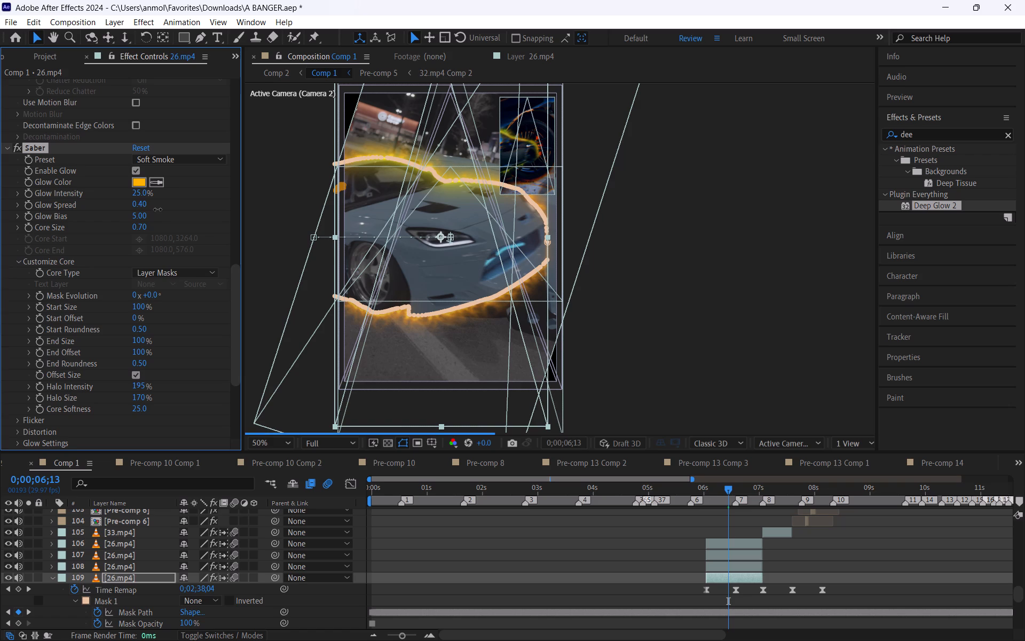
pyautogui.moveTo(157, 209); pyautogui.dragTo(153, 213)
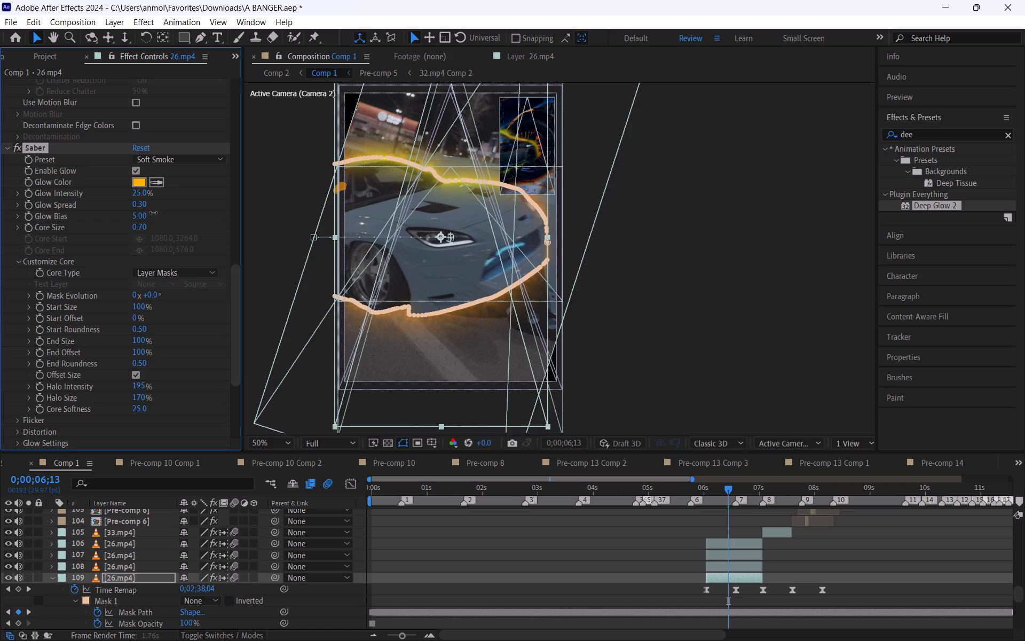
pyautogui.moveTo(153, 213); pyautogui.dragTo(152, 214)
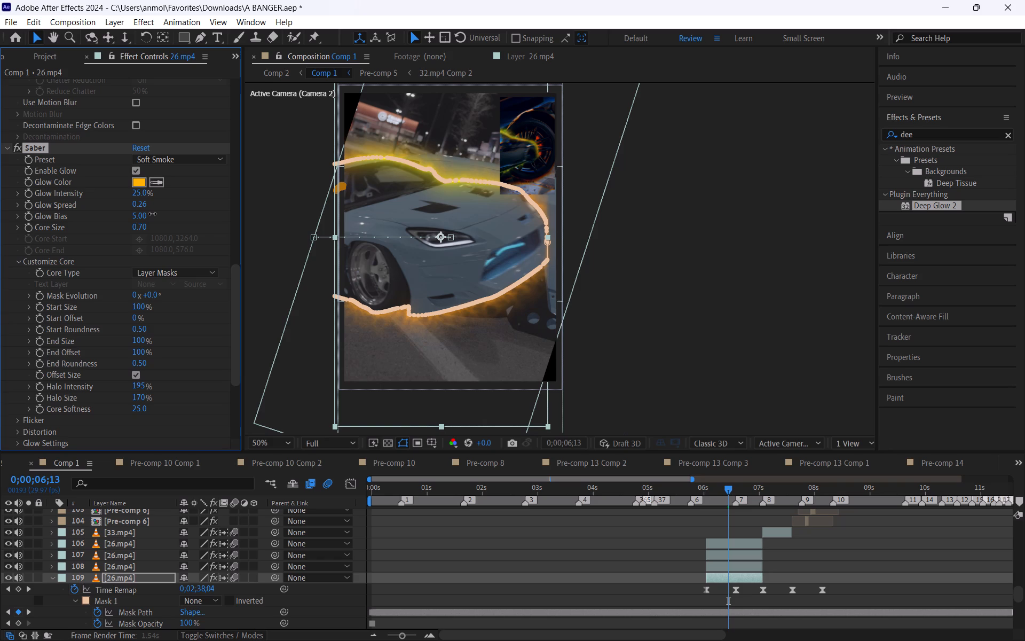
pyautogui.moveTo(152, 214); pyautogui.dragTo(152, 214)
pyautogui.click(480, 541)
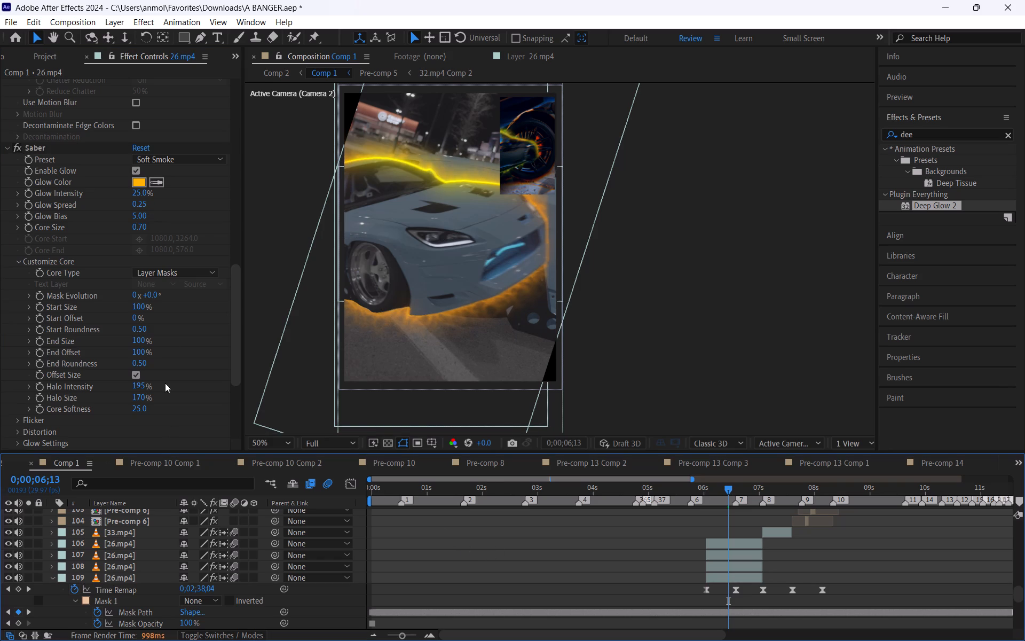
# Set Saber's glow intensity to 30% on the 26.mp4 layer 109.
pyautogui.click(138, 194)
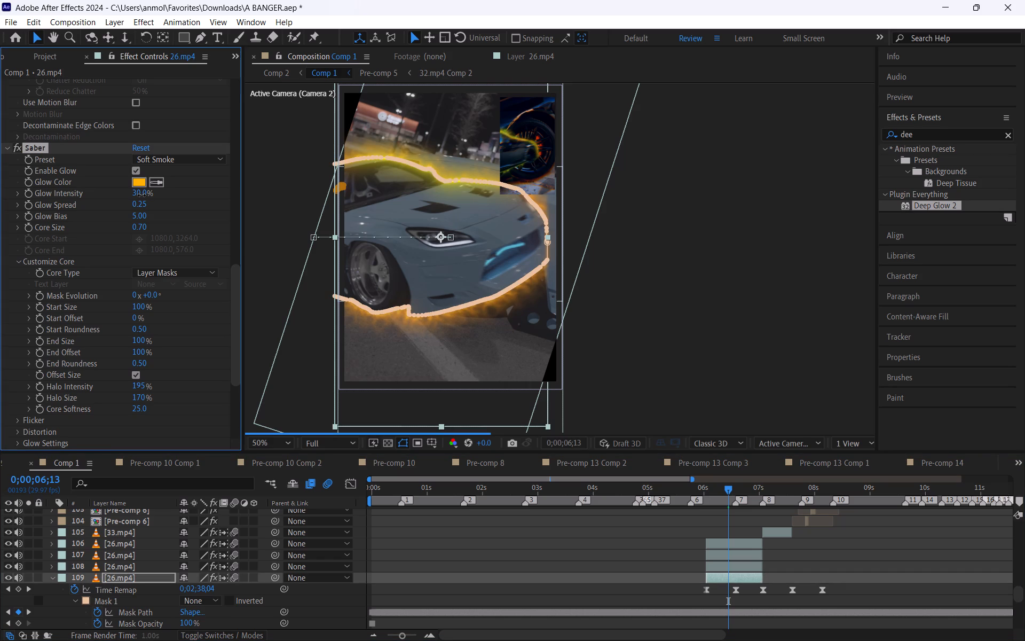
pyautogui.click(557, 579)
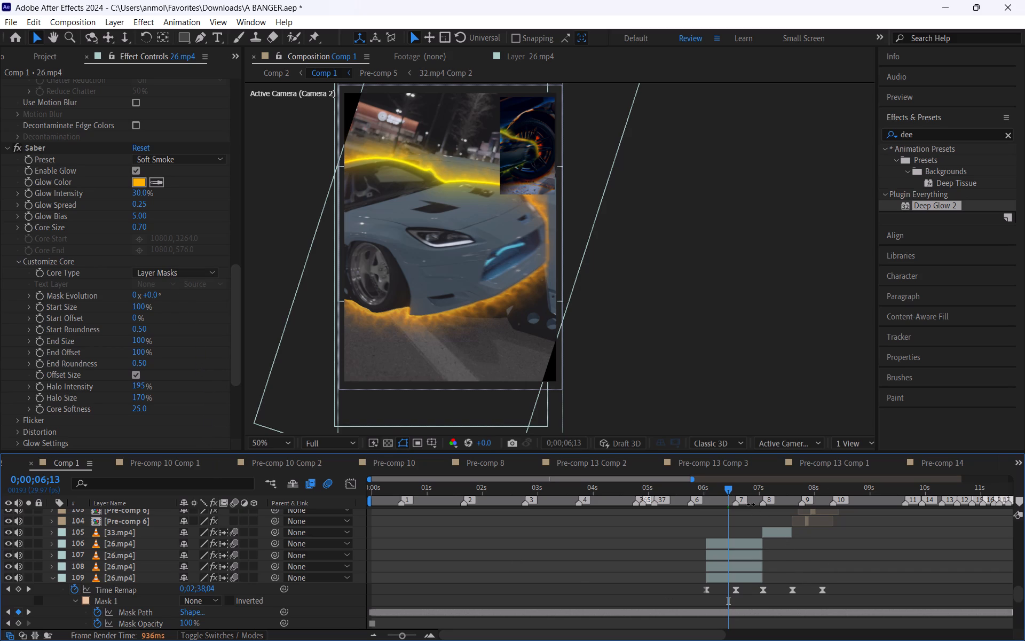
# Check the car outline at 0;00;06;15 and save the project.
pyautogui.click(729, 487)
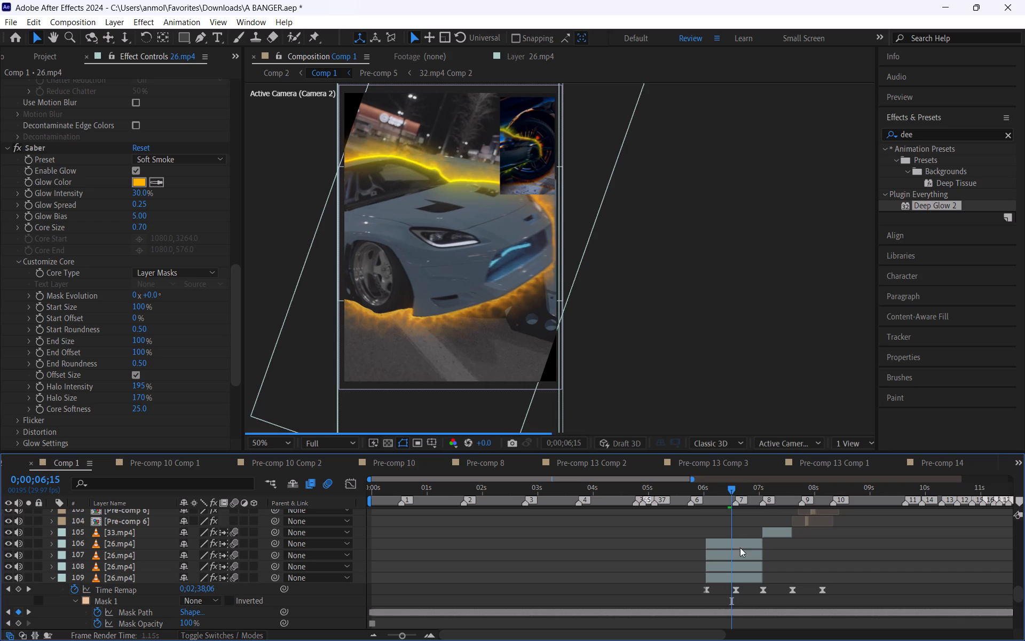
pyautogui.scroll(-4, 751, 565)
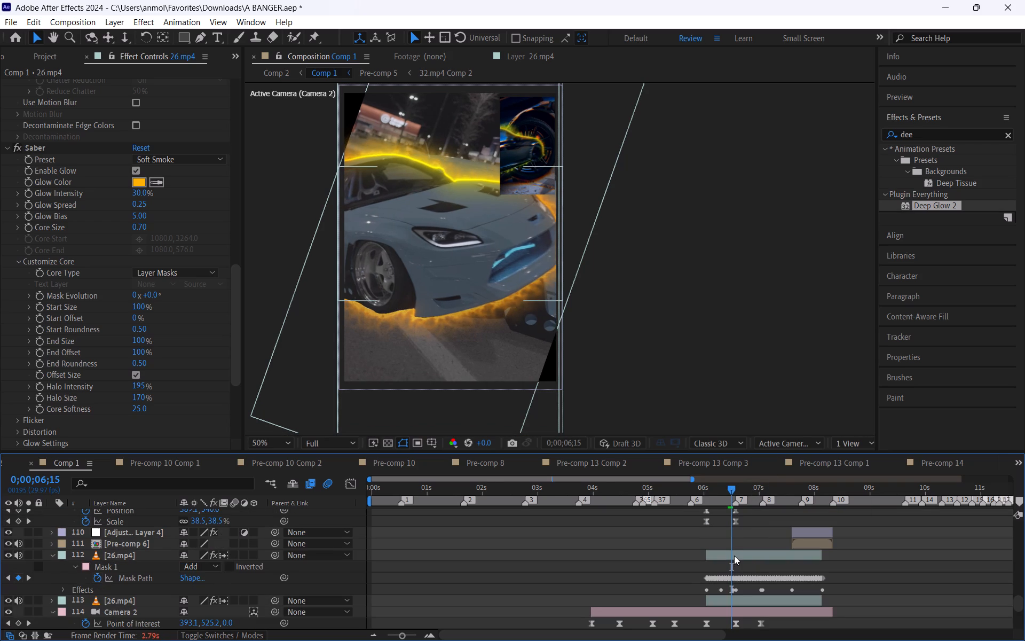
pyautogui.hotkey('ctrl', 's')
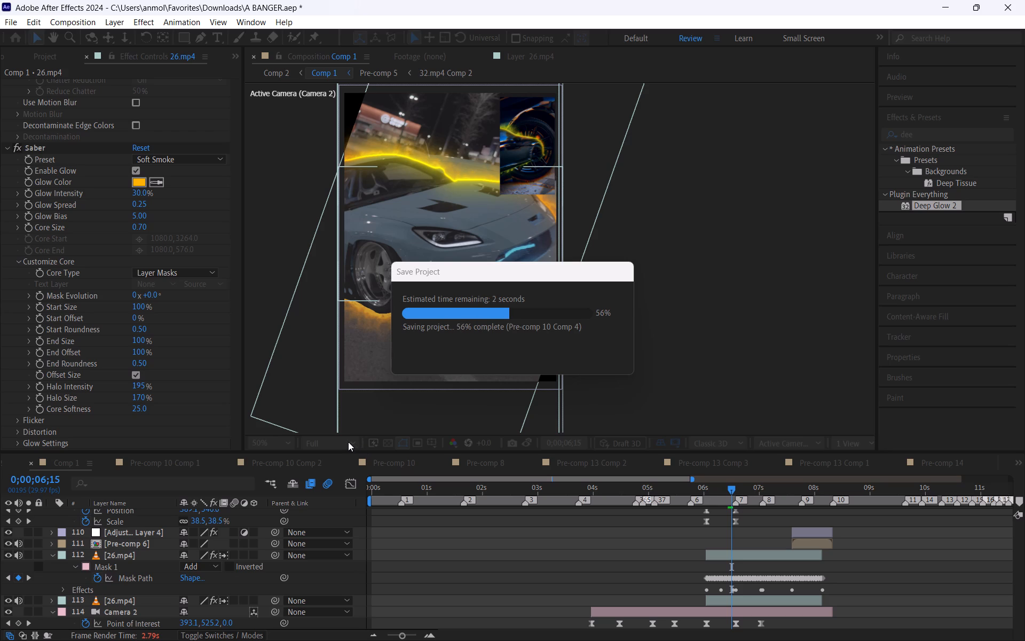
# Examine the effects applied to the masked 26.mp4 layer 112.
pyautogui.click(807, 553)
pyautogui.scroll(7, 35, 325)
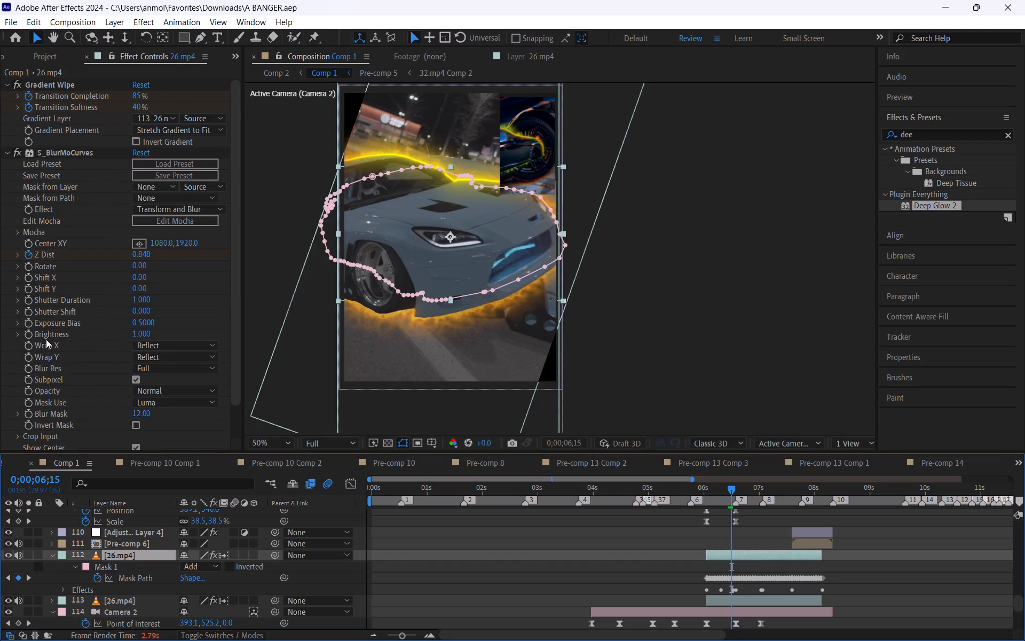
pyautogui.scroll(-10, 46, 343)
pyautogui.scroll(7, 47, 345)
# Move the current time to 0;00;06;01 and set the composition preview resolution to Quarter.
pyautogui.click(708, 490)
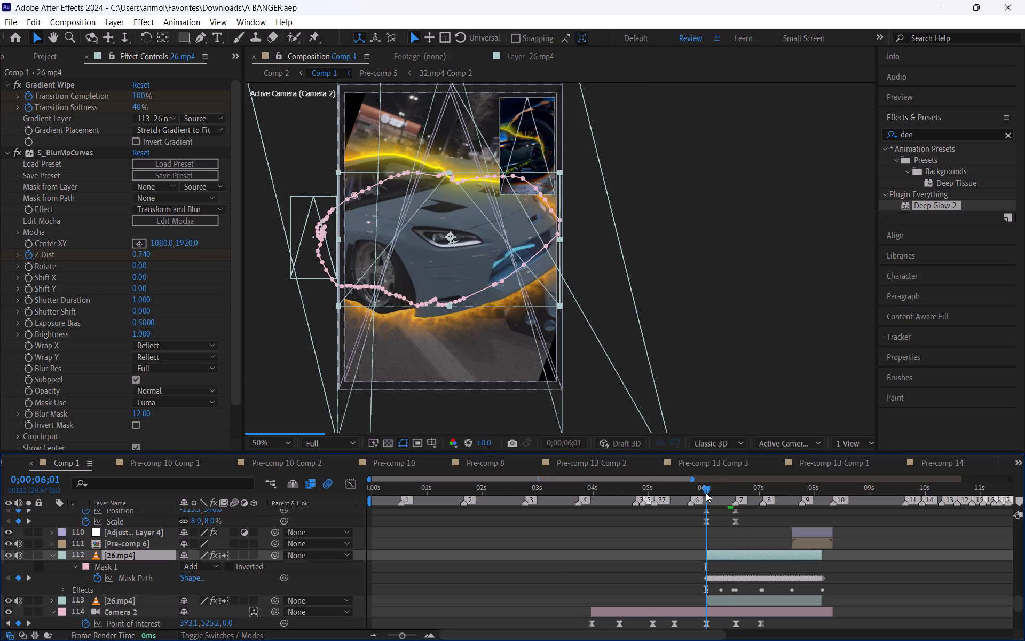
pyautogui.click(342, 447)
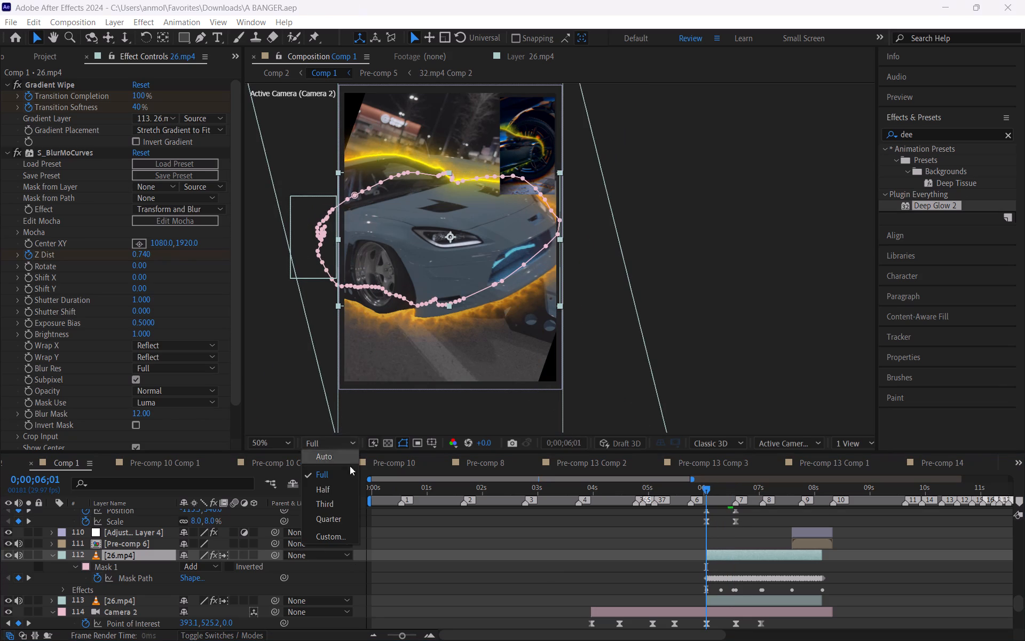
pyautogui.click(338, 519)
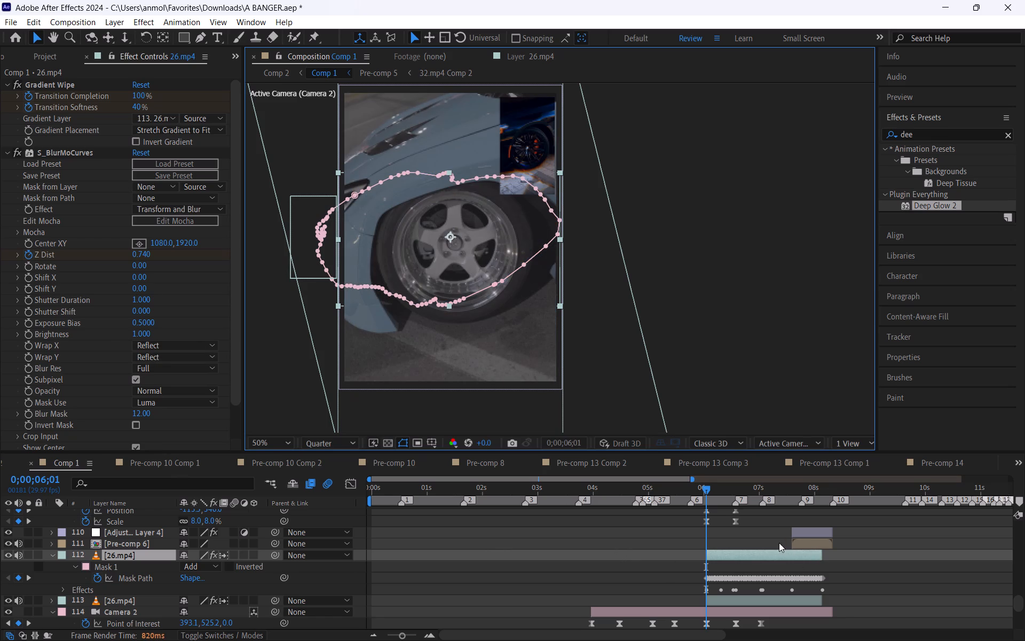
pyautogui.click(735, 532)
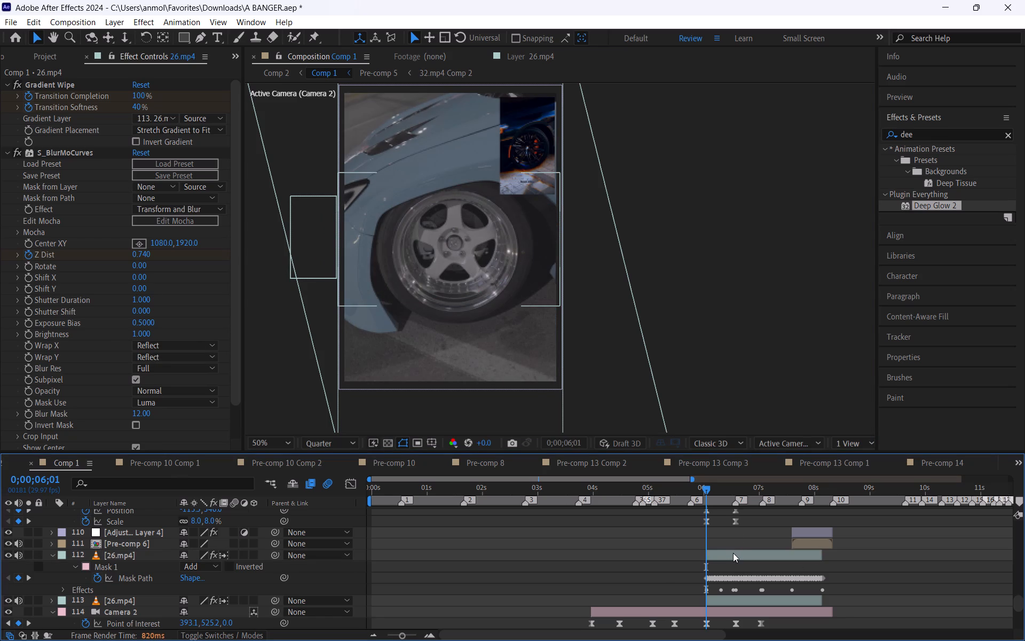
# Move the current time to 0;00;06;10 and save the project with the 26.mp4 layer 112 selected.
pyautogui.click(718, 489)
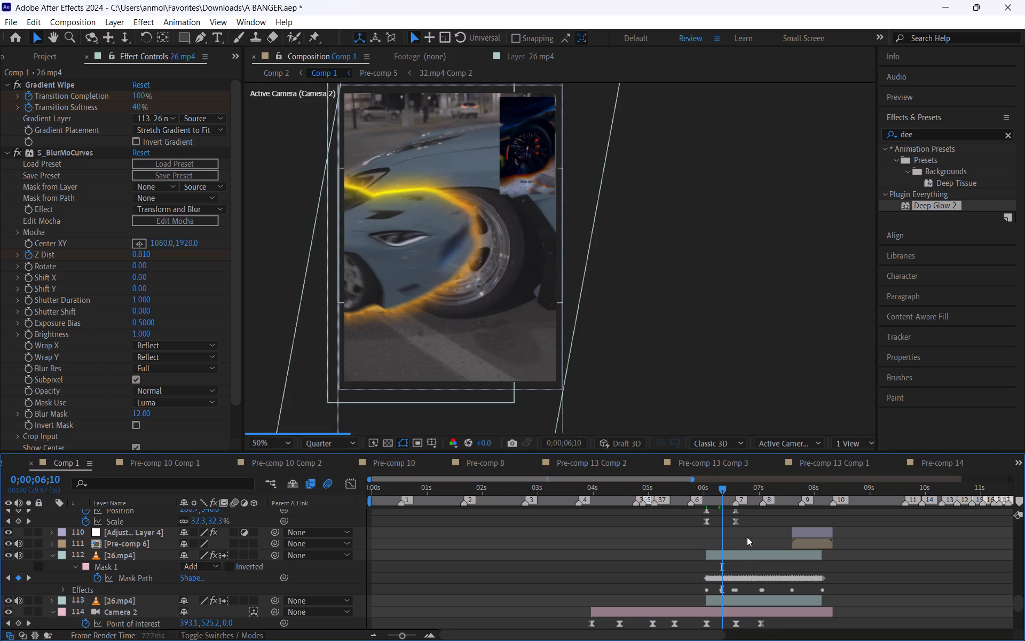
pyautogui.click(729, 550)
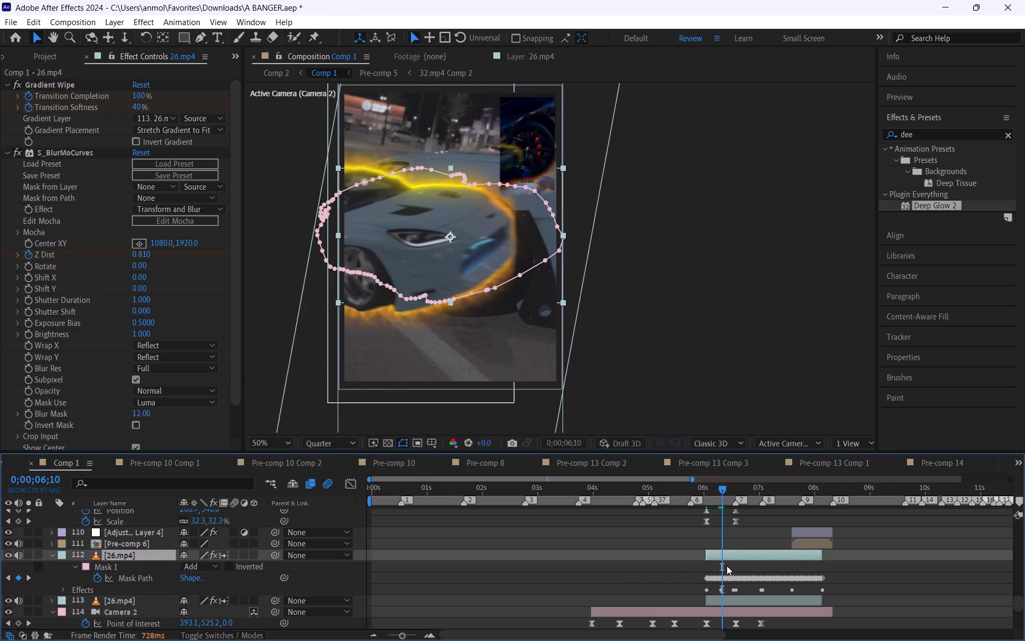
pyautogui.hotkey('ctrl', 's')
# Open the 26.mp4 layer 112 for Roto Brush work and delete its Mask Path keyframes and Mask 1.
pyautogui.doubleClick(295, 41)
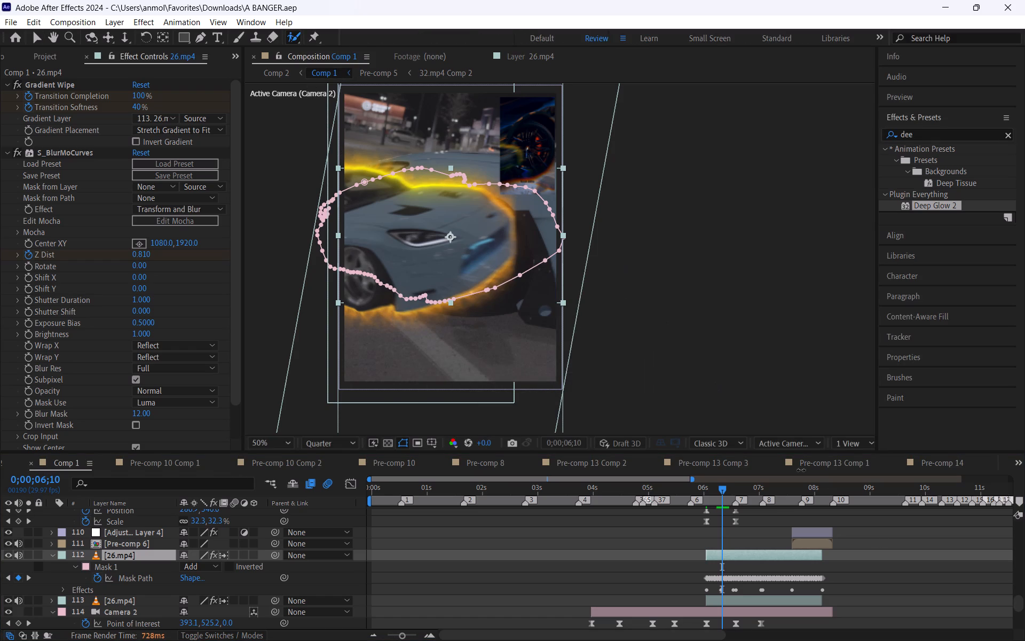
pyautogui.doubleClick(760, 552)
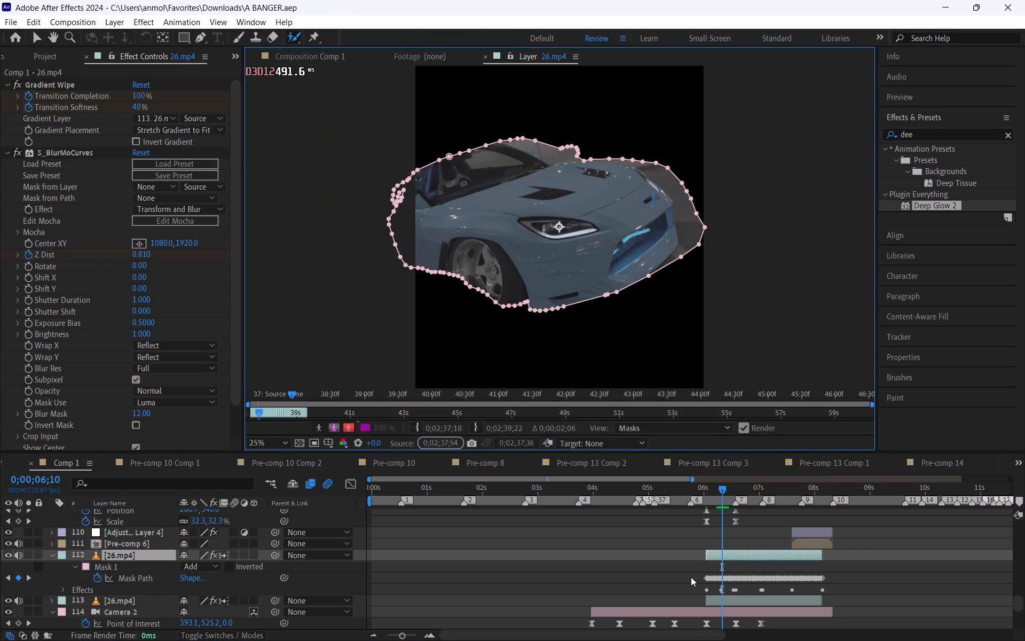
pyautogui.moveTo(691, 577); pyautogui.dragTo(863, 580)
pyautogui.moveTo(849, 574); pyautogui.dragTo(751, 585)
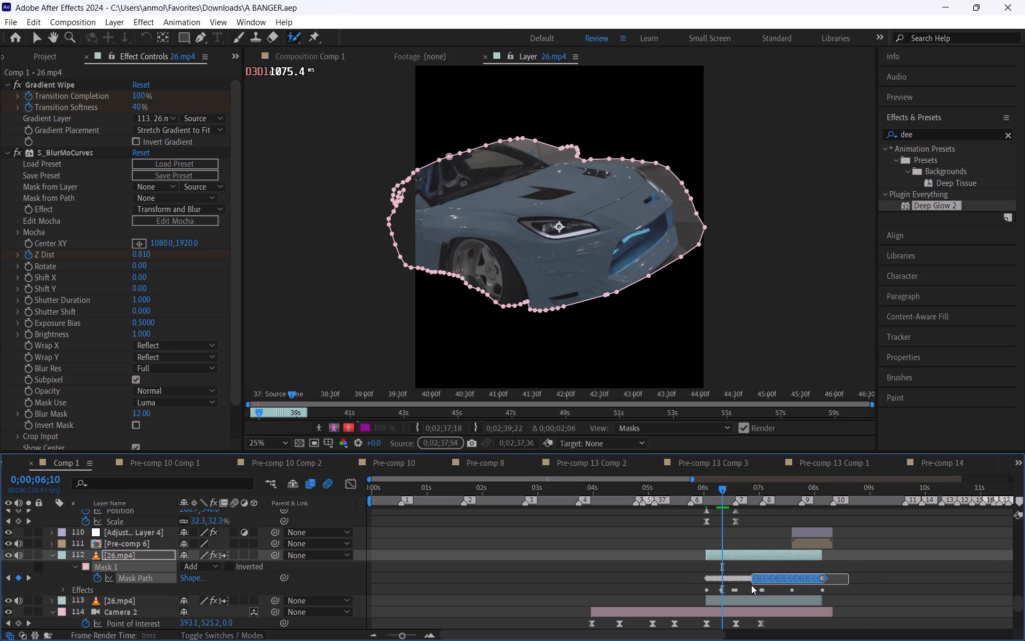
pyautogui.moveTo(751, 585); pyautogui.dragTo(709, 582)
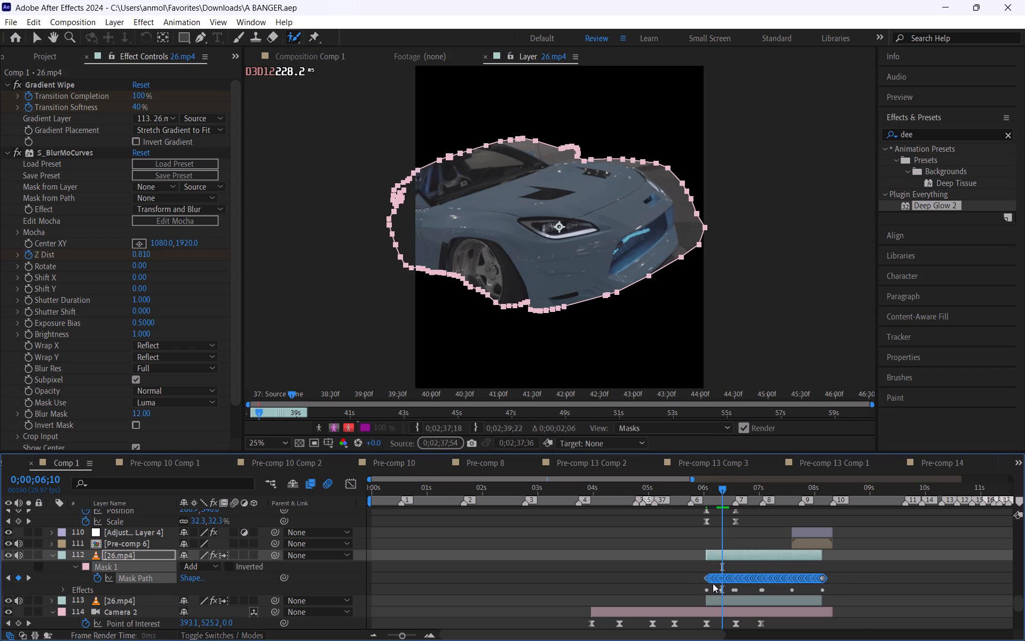
pyautogui.write('==')
pyautogui.press('=')
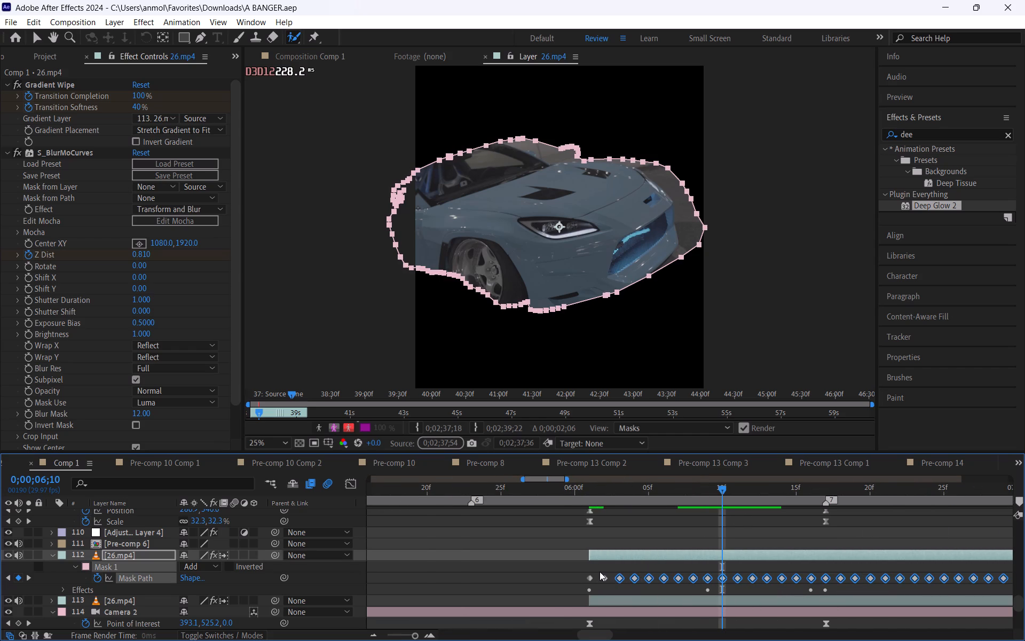
pyautogui.press('Delete')
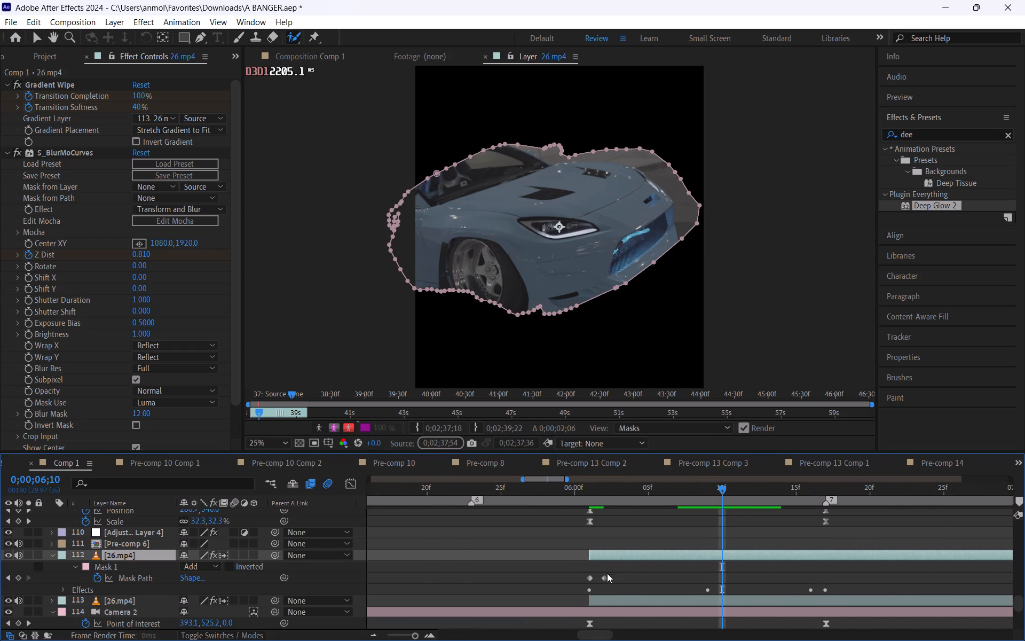
pyautogui.moveTo(607, 573); pyautogui.dragTo(596, 585)
pyautogui.press('Delete')
pyautogui.click(132, 564)
pyautogui.press('Delete')
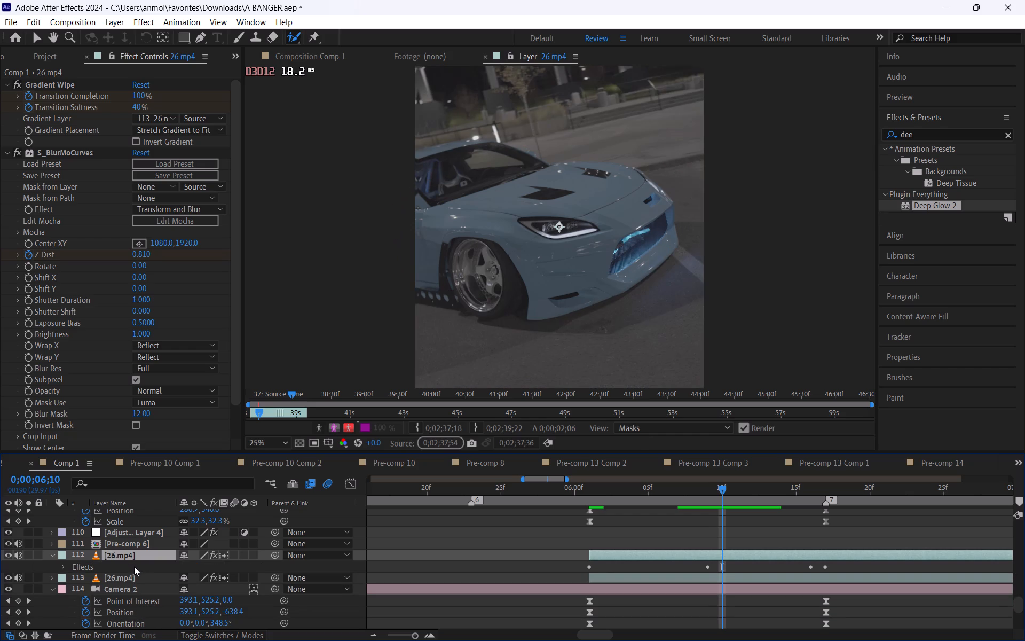
# At 0;00;07;10, paint Roto Brush foreground strokes over the car's front bumper, grille and hood on the 26.mp4 layer 112.
pyautogui.click(652, 527)
pyautogui.click(593, 487)
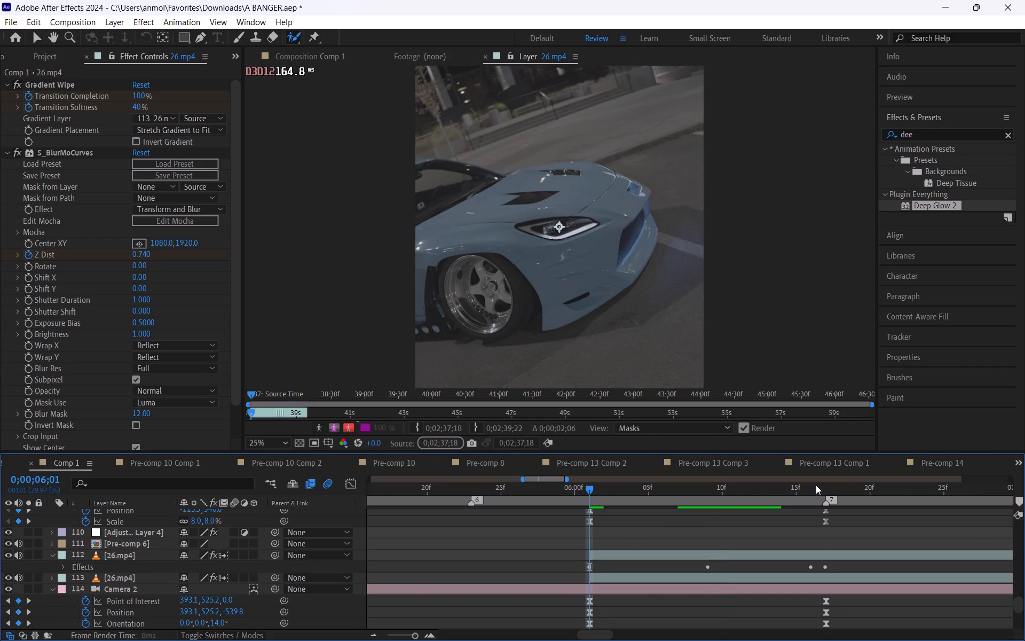
pyautogui.write('--')
pyautogui.moveTo(736, 489); pyautogui.dragTo(704, 493)
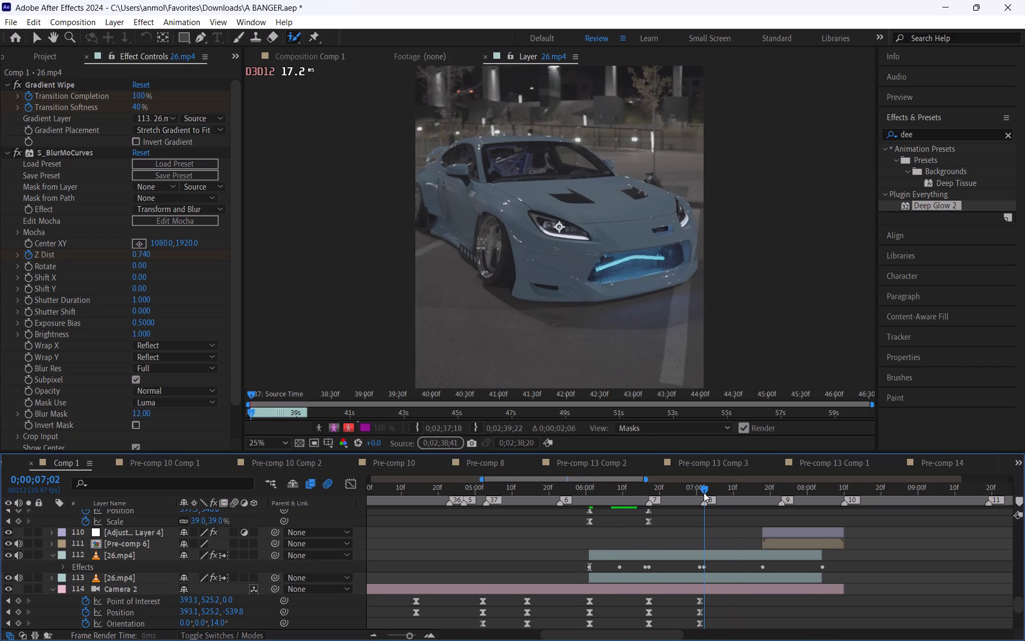
pyautogui.moveTo(704, 493); pyautogui.dragTo(719, 500)
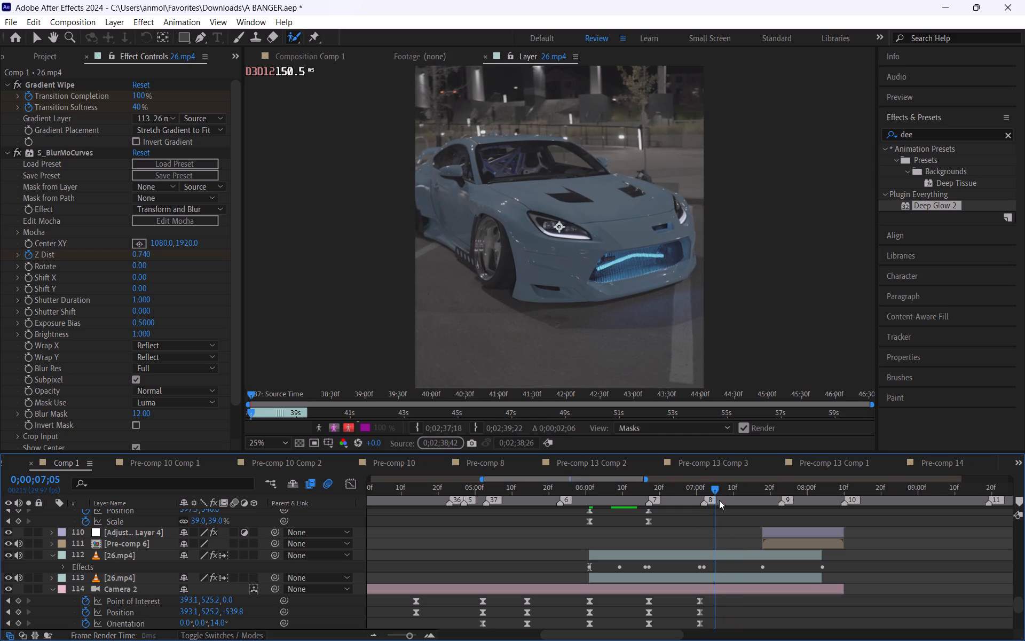
pyautogui.moveTo(719, 500); pyautogui.dragTo(731, 505)
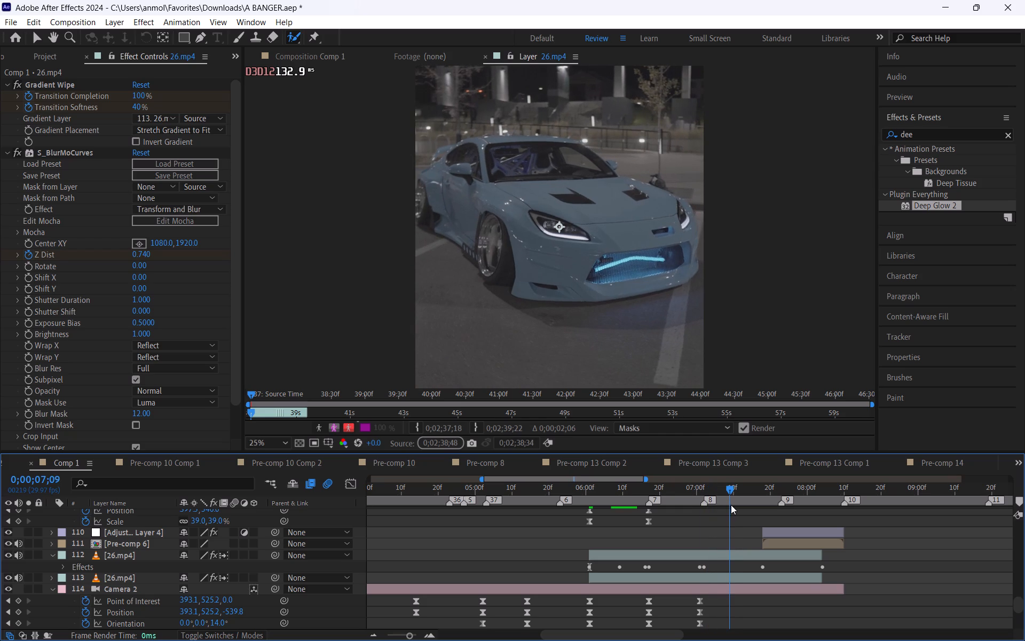
pyautogui.moveTo(731, 505); pyautogui.dragTo(734, 505)
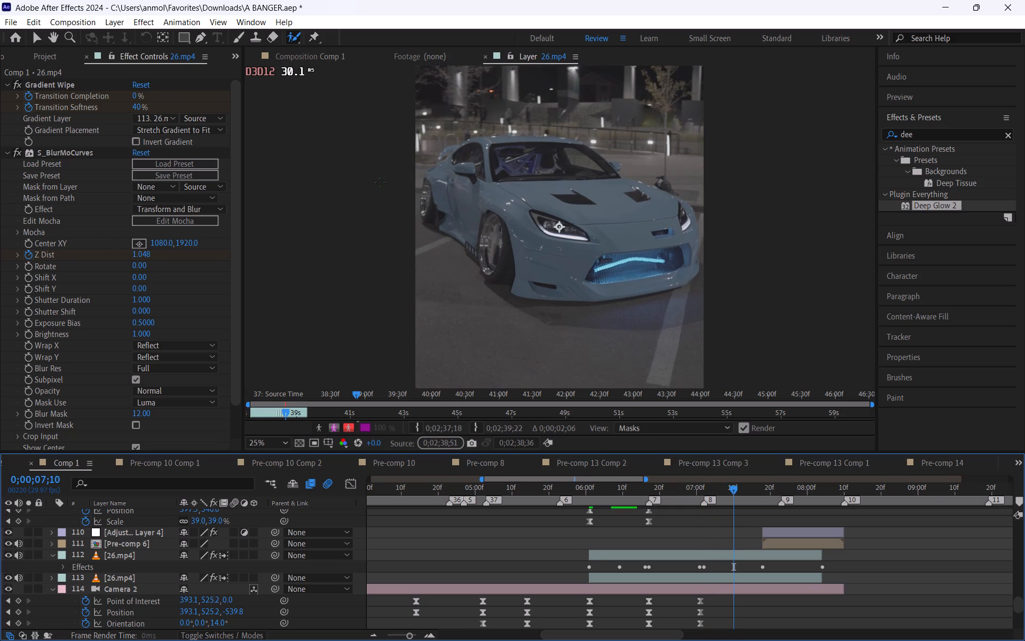
pyautogui.moveTo(672, 273); pyautogui.dragTo(545, 230)
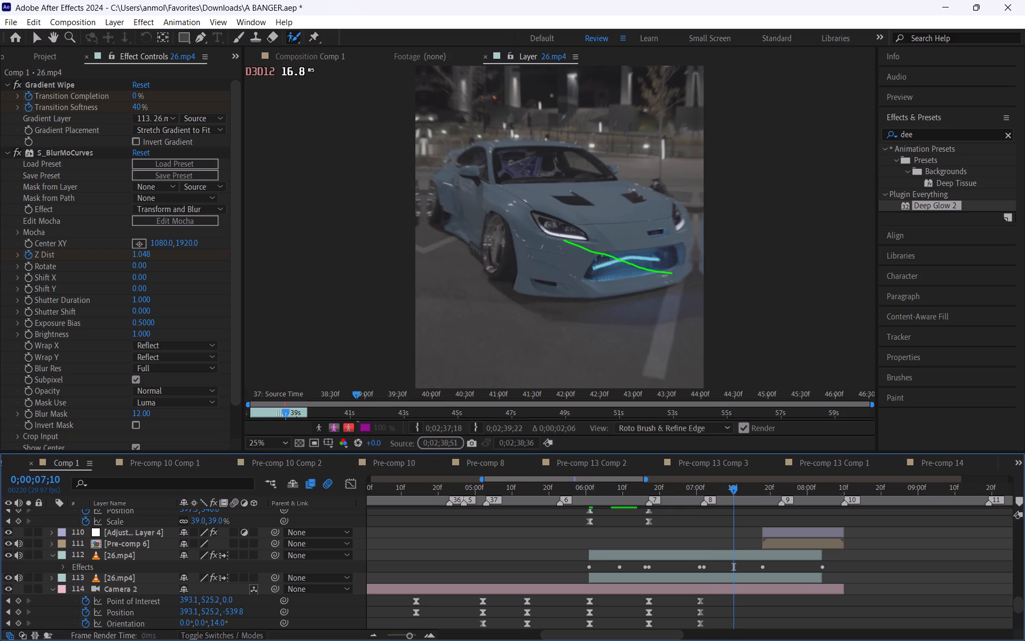
pyautogui.moveTo(545, 230); pyautogui.dragTo(525, 211)
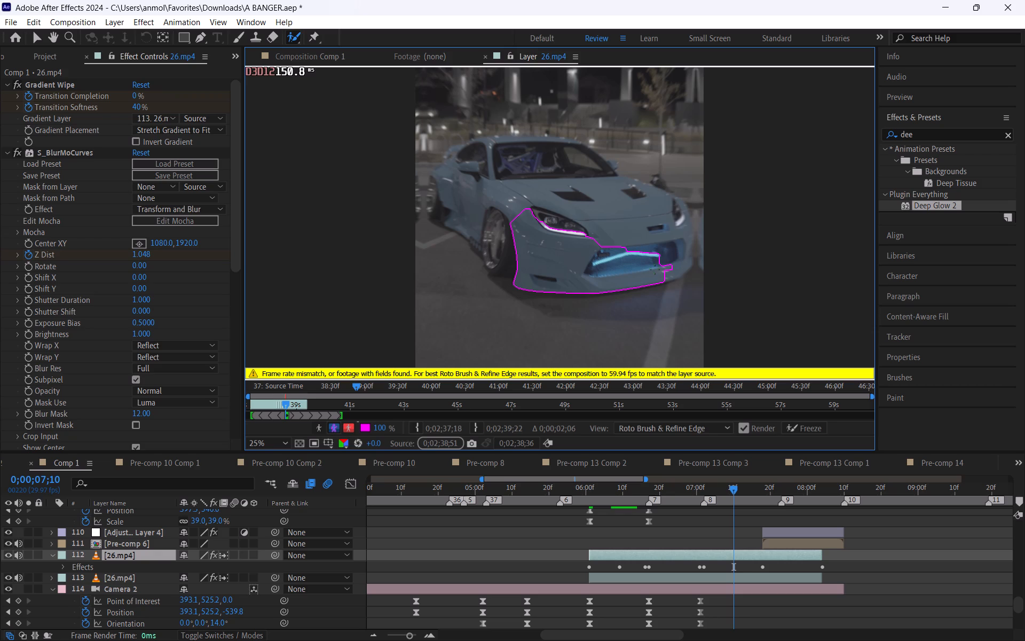
pyautogui.moveTo(659, 268); pyautogui.dragTo(666, 266)
pyautogui.moveTo(666, 266); pyautogui.dragTo(607, 179)
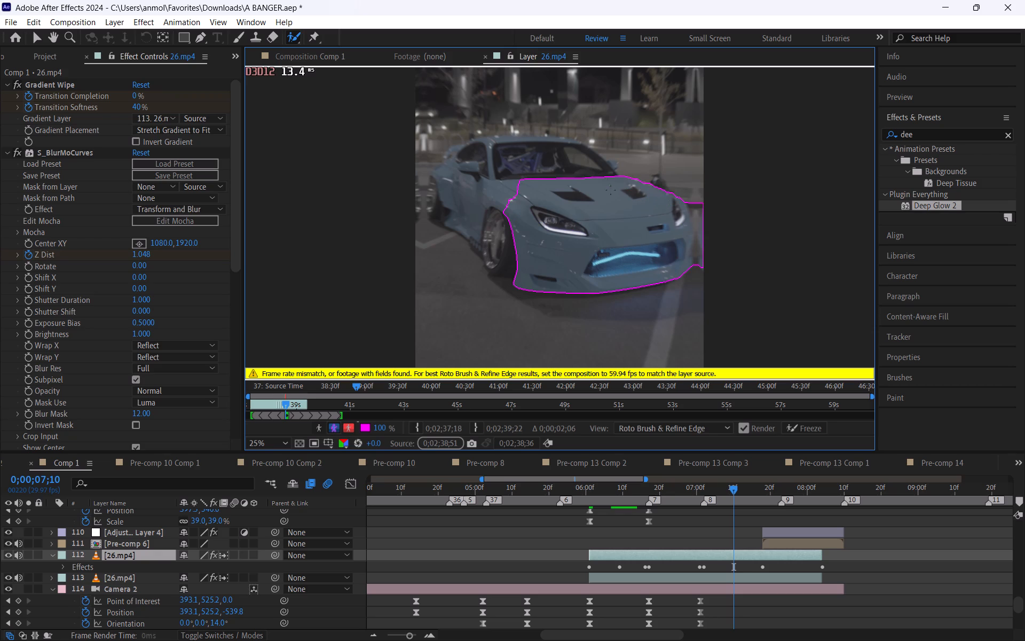
# Extend the Roto Brush selection over the car's roof, side and front wheel with foreground strokes.
pyautogui.moveTo(604, 187); pyautogui.dragTo(443, 186)
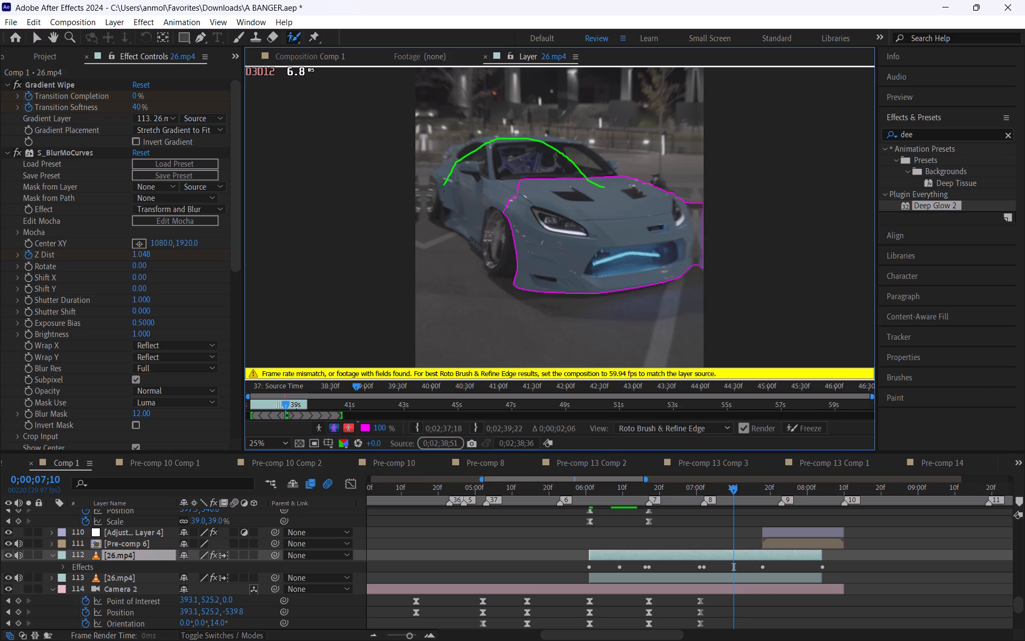
pyautogui.moveTo(443, 186); pyautogui.dragTo(510, 238)
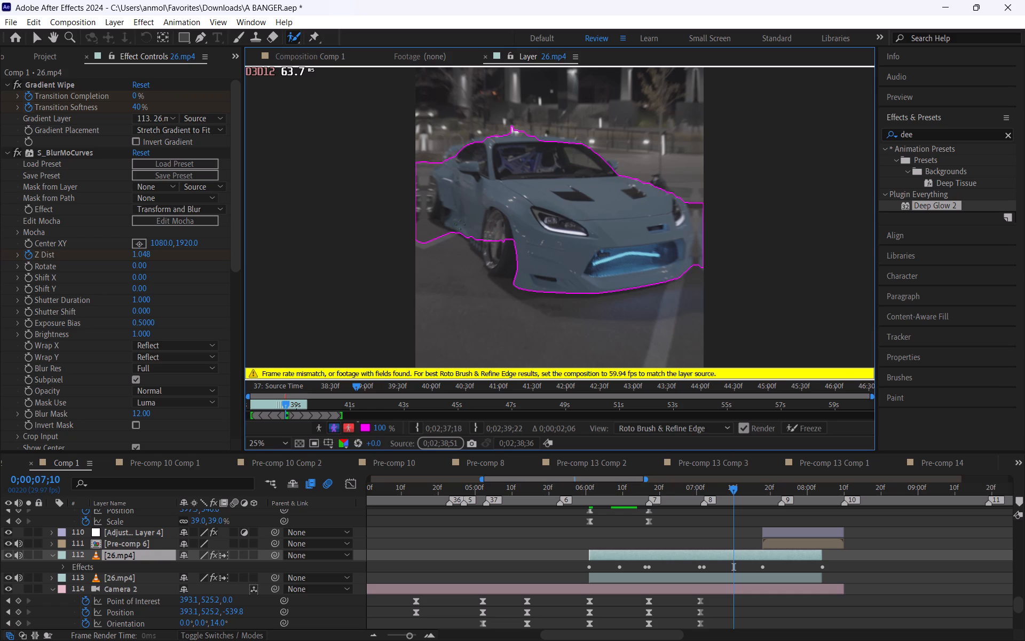
pyautogui.moveTo(476, 226); pyautogui.dragTo(492, 257)
pyautogui.moveTo(499, 256); pyautogui.dragTo(493, 269)
pyautogui.moveTo(502, 268); pyautogui.dragTo(490, 269)
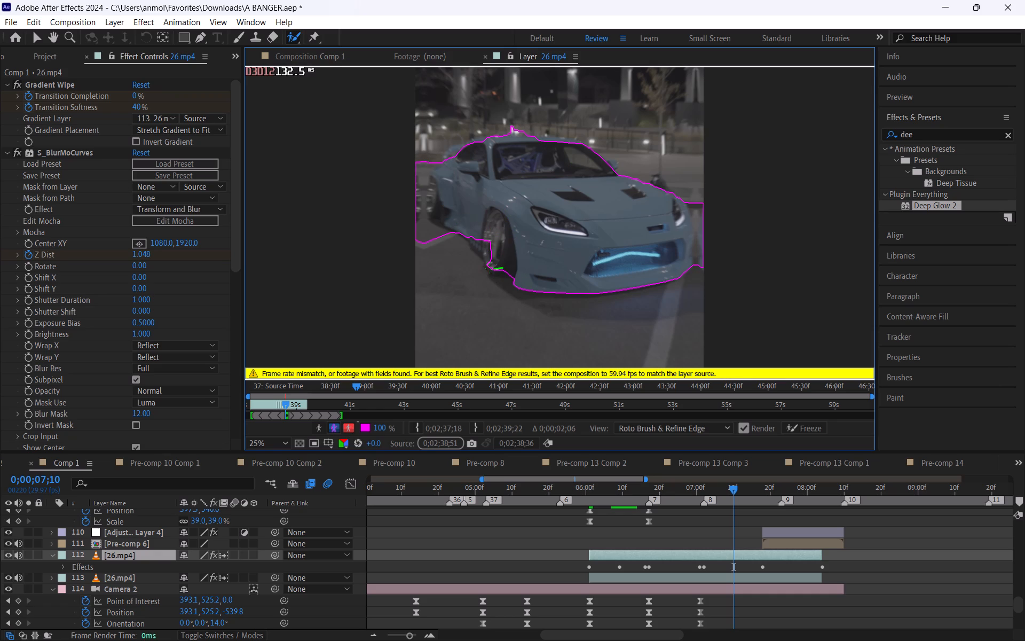
pyautogui.moveTo(490, 269); pyautogui.dragTo(488, 269)
pyautogui.moveTo(493, 261); pyautogui.dragTo(483, 251)
# Exclude the background beside the car's far headlight and bumper edge with a Roto Brush background stroke.
pyautogui.keyDown('alt'); pyautogui.moveTo(696, 270); pyautogui.dragTo(697, 233); pyautogui.keyUp('alt')
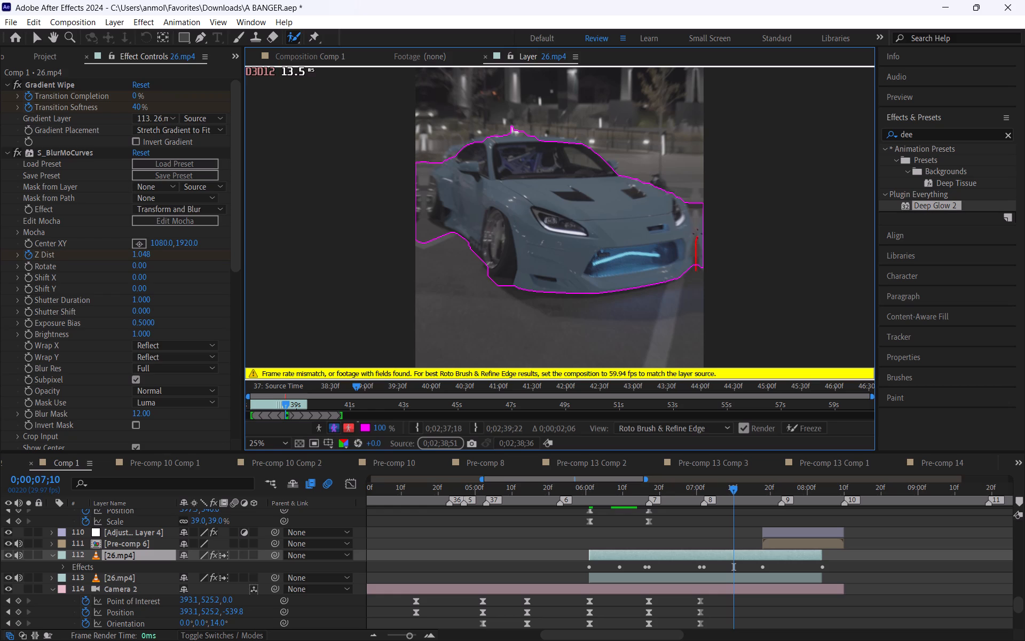
pyautogui.keyDown('alt'); pyautogui.moveTo(697, 233); pyautogui.dragTo(697, 199); pyautogui.keyUp('alt')
# Add the car's far-side mirror to the Roto Brush selection with small foreground strokes.
pyautogui.scroll(2, 578, 160)
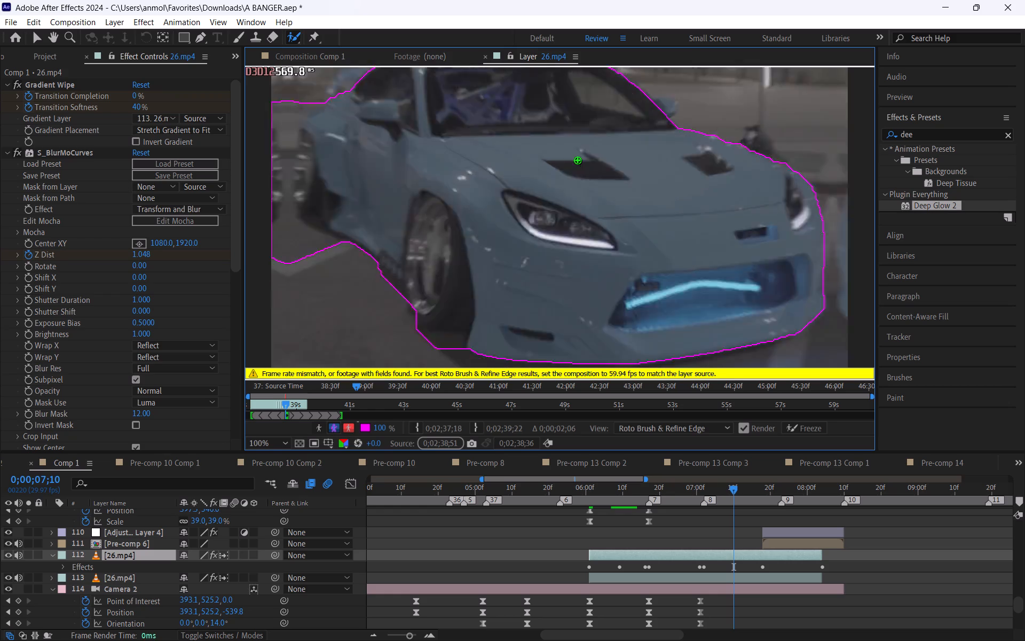
pyautogui.press('space')
pyautogui.press('space')
pyautogui.press('space')
pyautogui.press('space')
pyautogui.press('space')
pyautogui.press('space')
pyautogui.press('space')
pyautogui.press('space')
pyautogui.press('space')
pyautogui.press('space')
pyautogui.press('space')
pyautogui.press('space')
pyautogui.press('space')
pyautogui.press('space')
pyautogui.press('space')
pyautogui.press('space')
pyautogui.press('space')
pyautogui.press('space')
pyautogui.press('space')
pyautogui.press('space')
pyautogui.moveTo(598, 129); pyautogui.dragTo(513, 277)
pyautogui.moveTo(630, 182); pyautogui.dragTo(482, 207)
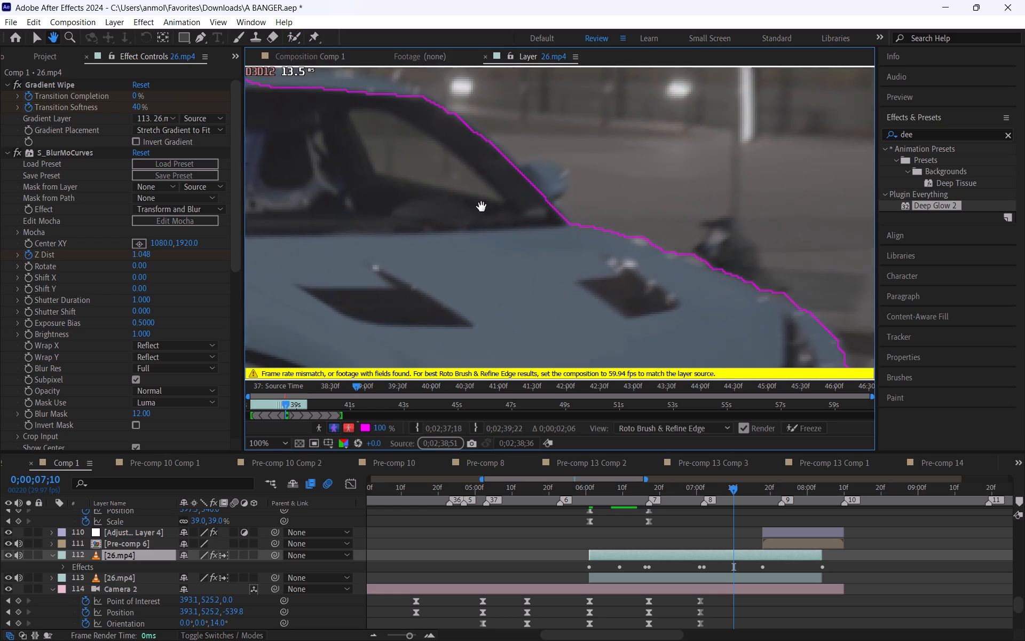
pyautogui.moveTo(482, 207); pyautogui.dragTo(518, 221)
pyautogui.moveTo(554, 198); pyautogui.dragTo(571, 179)
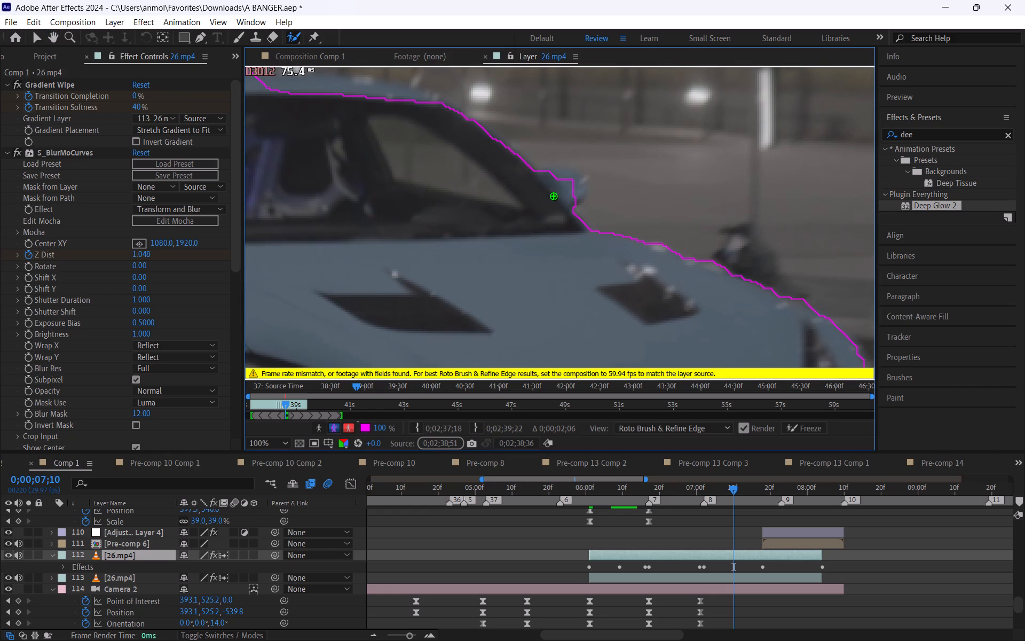
pyautogui.moveTo(569, 190); pyautogui.dragTo(578, 177)
pyautogui.moveTo(578, 189); pyautogui.dragTo(581, 187)
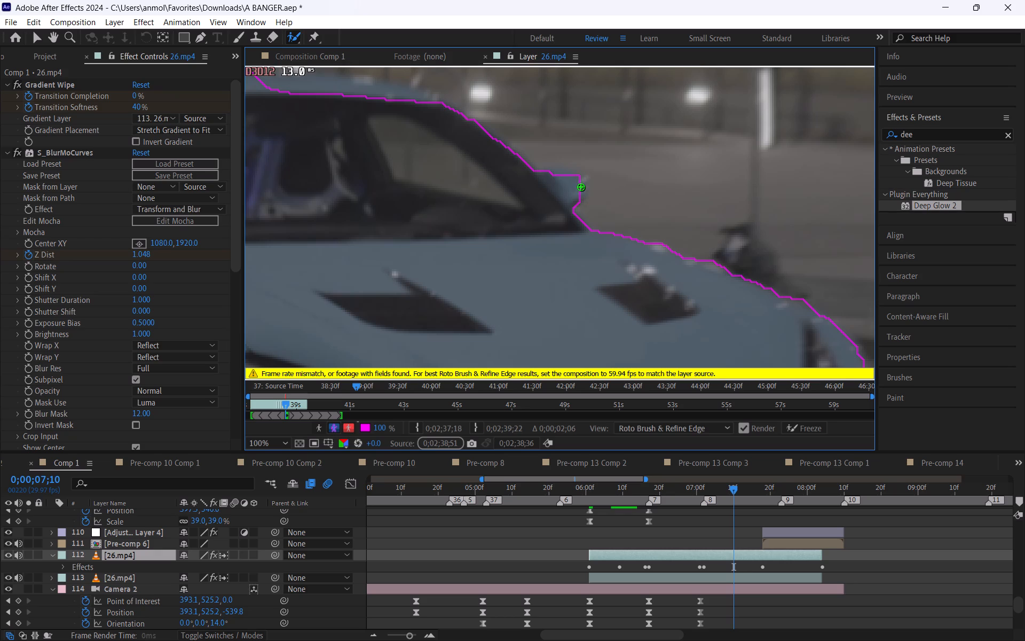
pyautogui.moveTo(581, 187); pyautogui.dragTo(557, 173)
# Paint Roto Brush background strokes along the car's roofline to exclude the lights behind it.
pyautogui.press('space')
pyautogui.press('space')
pyautogui.press('space')
pyautogui.press('space')
pyautogui.press('space')
pyautogui.press('space')
pyautogui.press('space')
pyautogui.press('space')
pyautogui.press('space')
pyautogui.press('space')
pyautogui.press('space')
pyautogui.press('space')
pyautogui.press('space')
pyautogui.press('space')
pyautogui.press('space')
pyautogui.press('space')
pyautogui.press('space')
pyautogui.press('space')
pyautogui.press('space')
pyautogui.press('space')
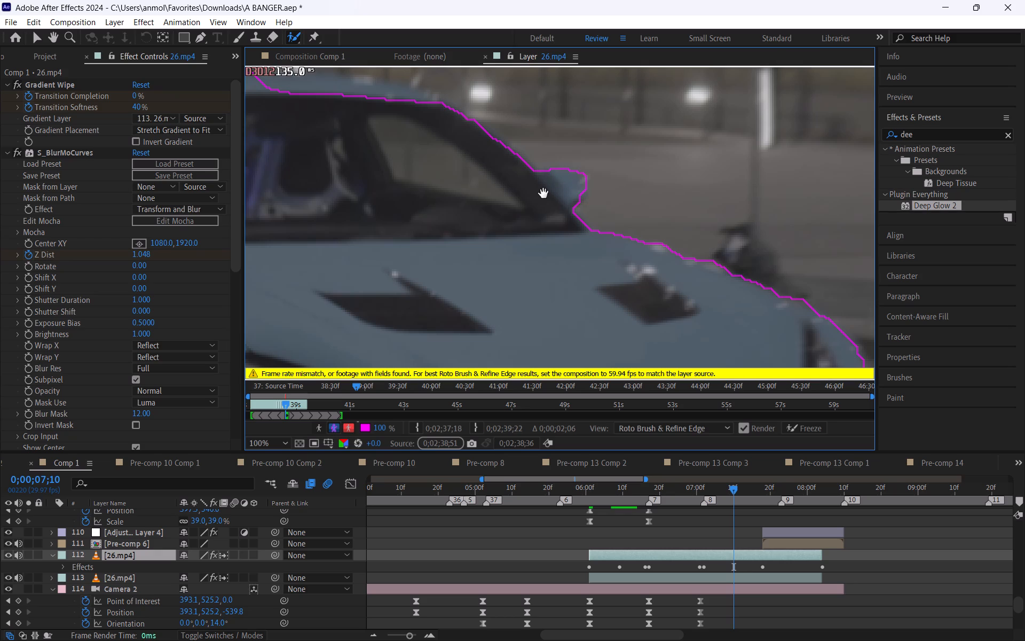
pyautogui.moveTo(543, 194); pyautogui.dragTo(764, 298)
pyautogui.moveTo(652, 209); pyautogui.dragTo(444, 193)
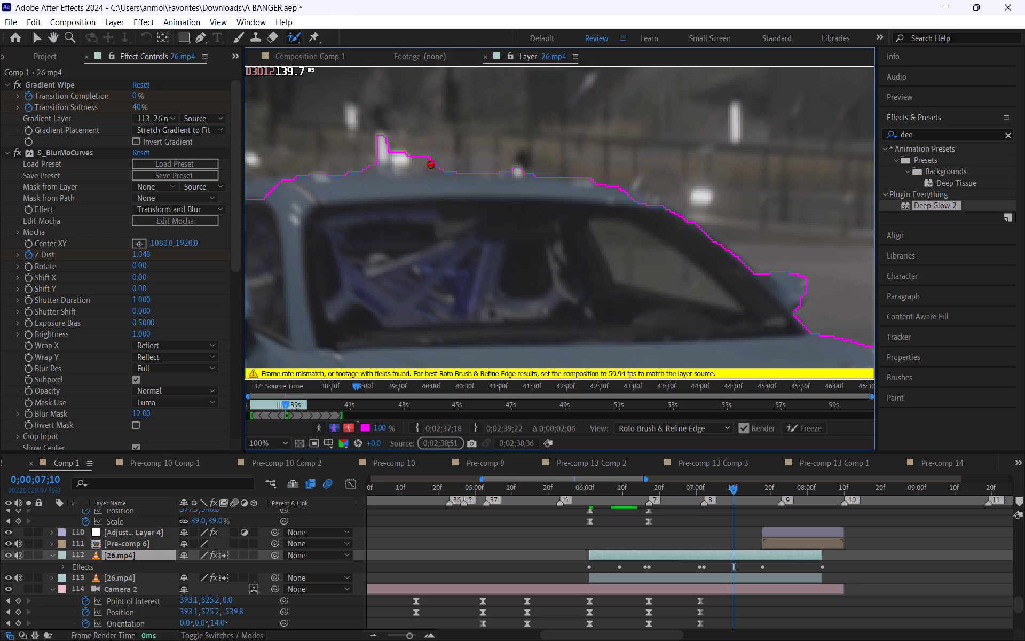
pyautogui.keyDown('alt'); pyautogui.moveTo(300, 175); pyautogui.dragTo(337, 168); pyautogui.keyUp('alt')
pyautogui.keyDown('alt'); pyautogui.moveTo(341, 167); pyautogui.dragTo(348, 166); pyautogui.keyUp('alt')
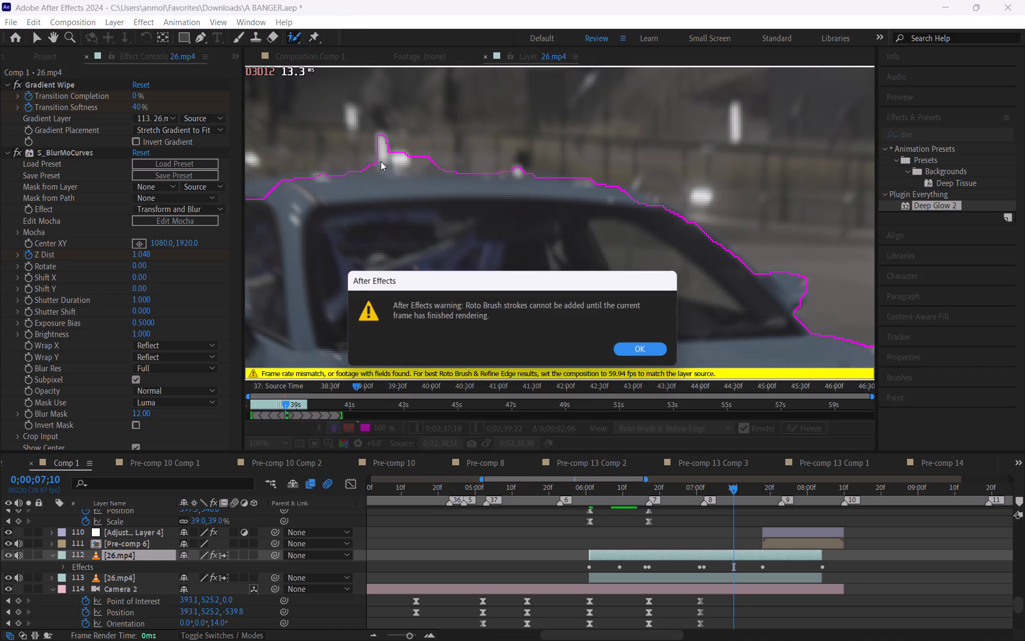
pyautogui.keyDown('alt'); pyautogui.click(409, 161); pyautogui.keyUp('alt')
pyautogui.click(633, 346)
# Exclude the background behind the car's rear end with a long vertical Roto Brush background stroke.
pyautogui.press('space')
pyautogui.press('space')
pyautogui.press('space')
pyautogui.press('space')
pyautogui.press('space')
pyautogui.press('space')
pyautogui.press('space')
pyautogui.press('space')
pyautogui.press('space')
pyautogui.press('space')
pyautogui.press('space')
pyautogui.press('space')
pyautogui.press('space')
pyautogui.press('space')
pyautogui.press('space')
pyautogui.press('space')
pyautogui.press('space')
pyautogui.press('space')
pyautogui.press('space')
pyautogui.press('space')
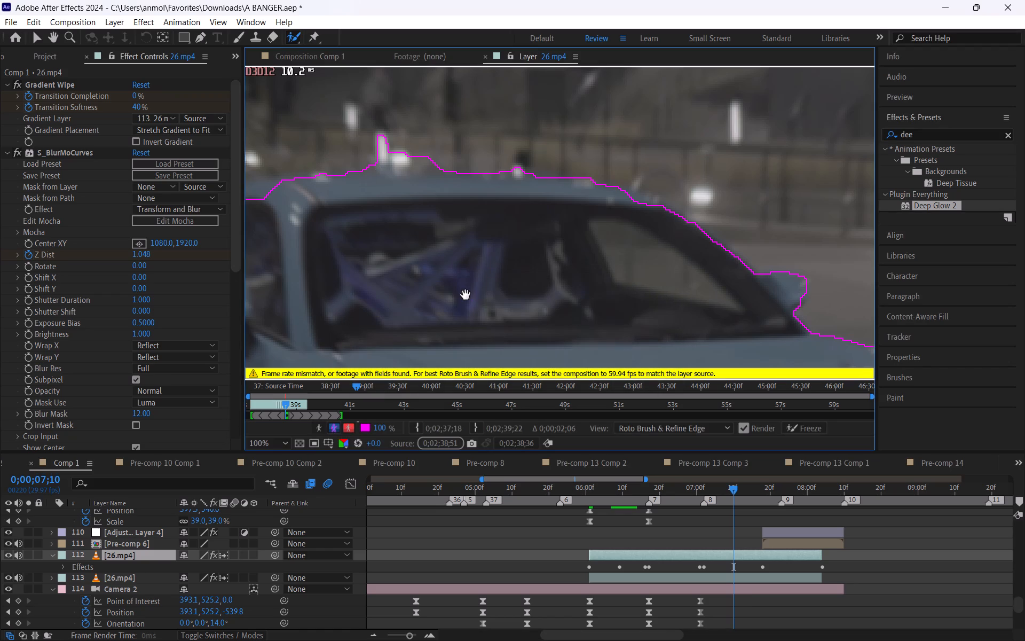
pyautogui.moveTo(487, 287); pyautogui.dragTo(784, 145)
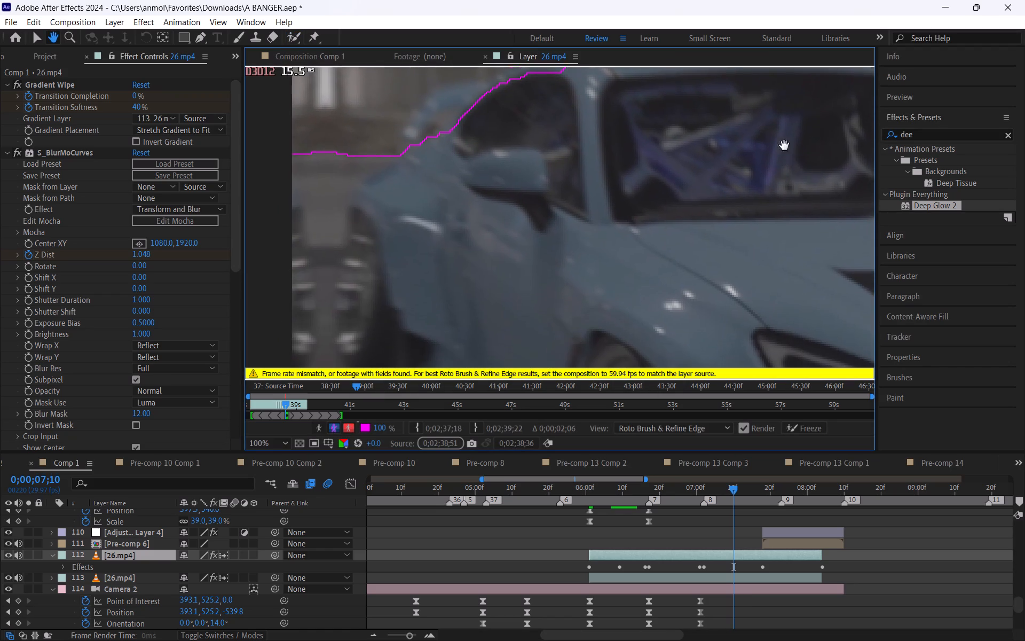
pyautogui.moveTo(784, 145); pyautogui.dragTo(785, 77)
pyautogui.moveTo(619, 201); pyautogui.dragTo(698, 159)
pyautogui.scroll(-1, 689, 162)
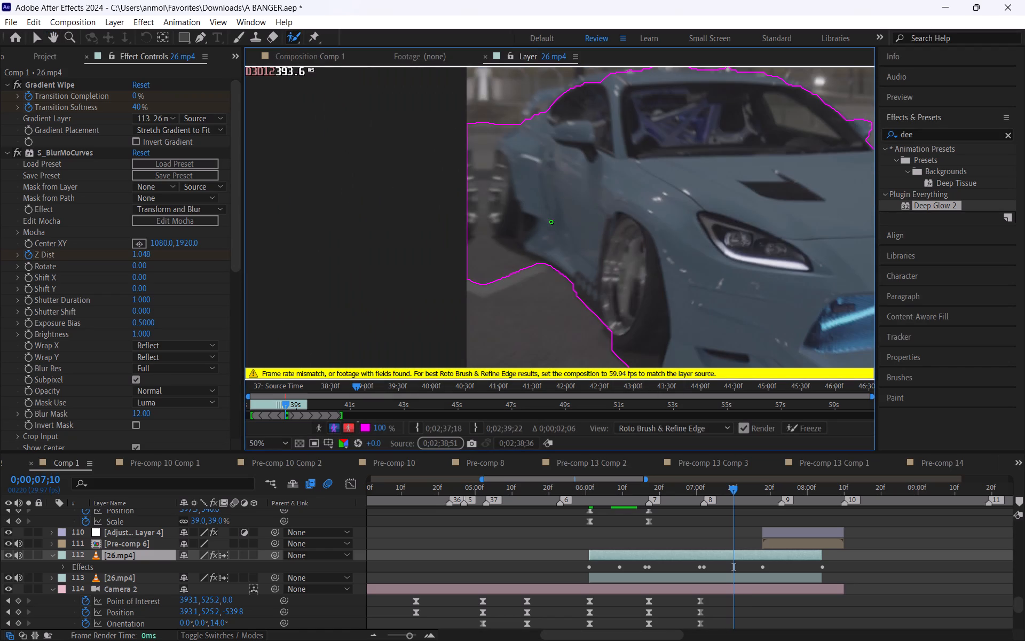
pyautogui.keyDown('alt'); pyautogui.moveTo(488, 291); pyautogui.dragTo(482, 218); pyautogui.keyUp('alt')
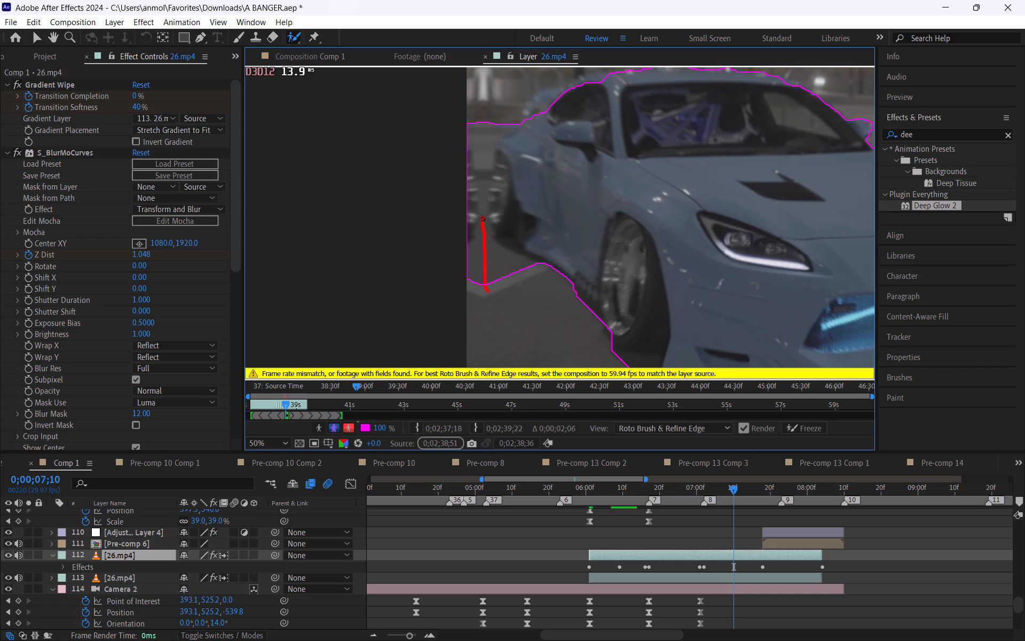
pyautogui.keyDown('alt'); pyautogui.moveTo(482, 218); pyautogui.dragTo(496, 114); pyautogui.keyUp('alt')
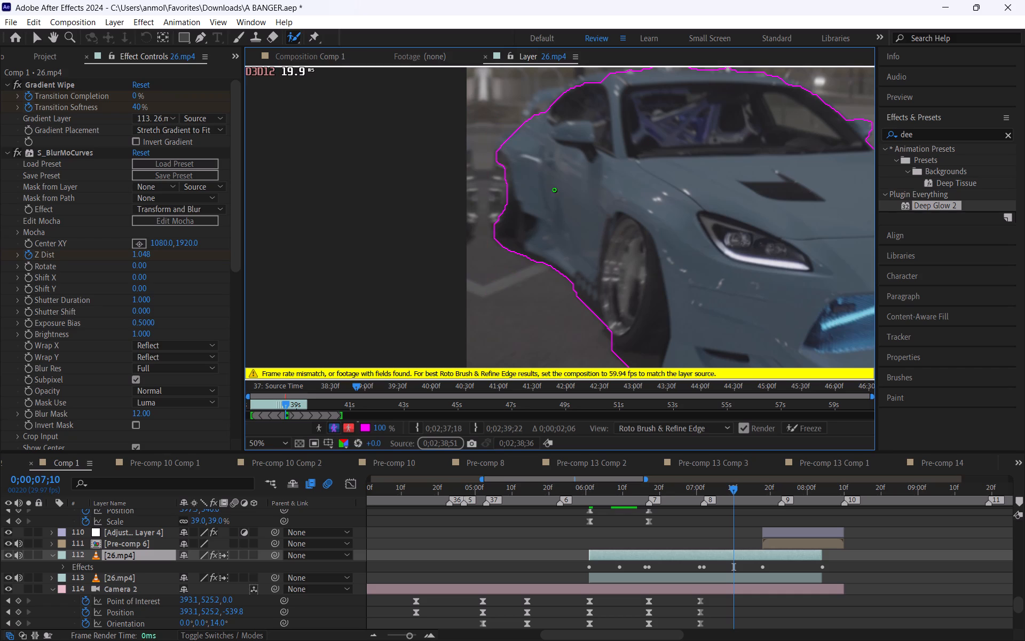
# Add the outer edge of the car's rear wheel to the Roto Brush selection with foreground strokes.
pyautogui.moveTo(511, 169); pyautogui.dragTo(492, 205)
pyautogui.moveTo(496, 209); pyautogui.dragTo(495, 222)
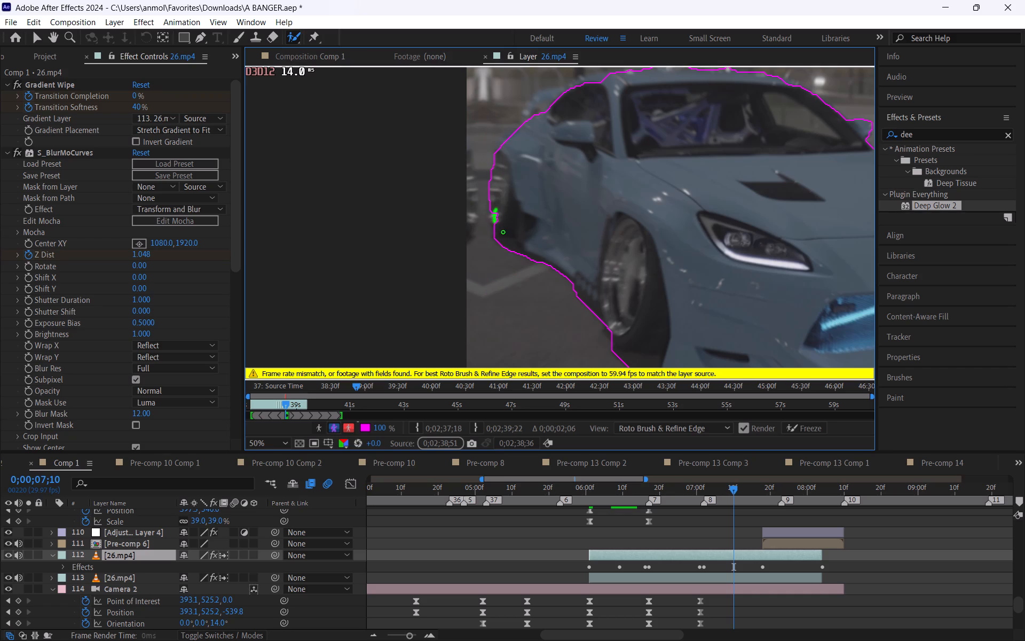
pyautogui.scroll(1, 495, 227)
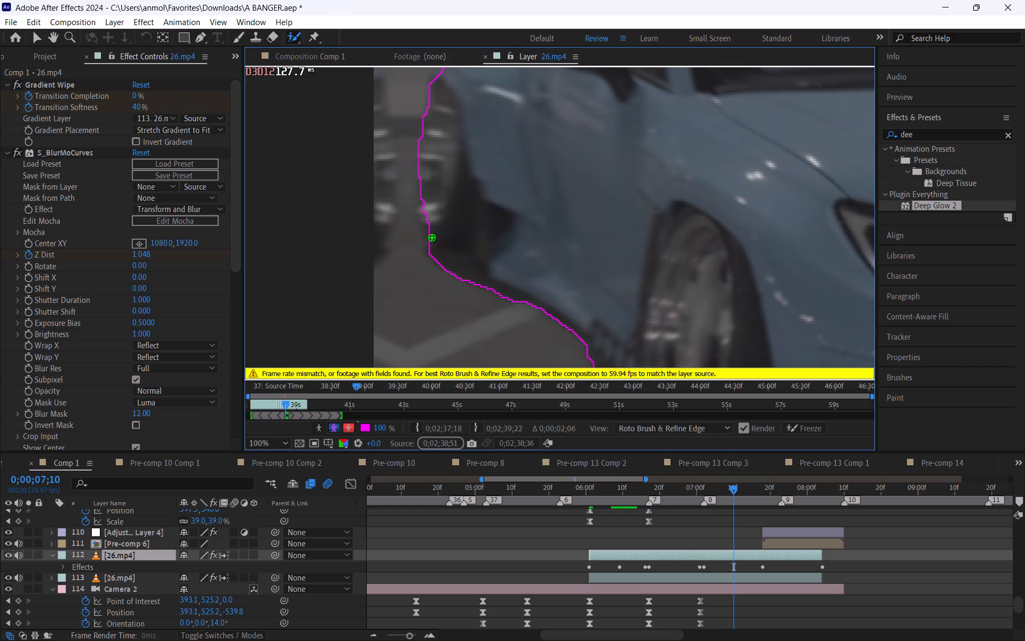
pyautogui.moveTo(432, 238); pyautogui.dragTo(420, 163)
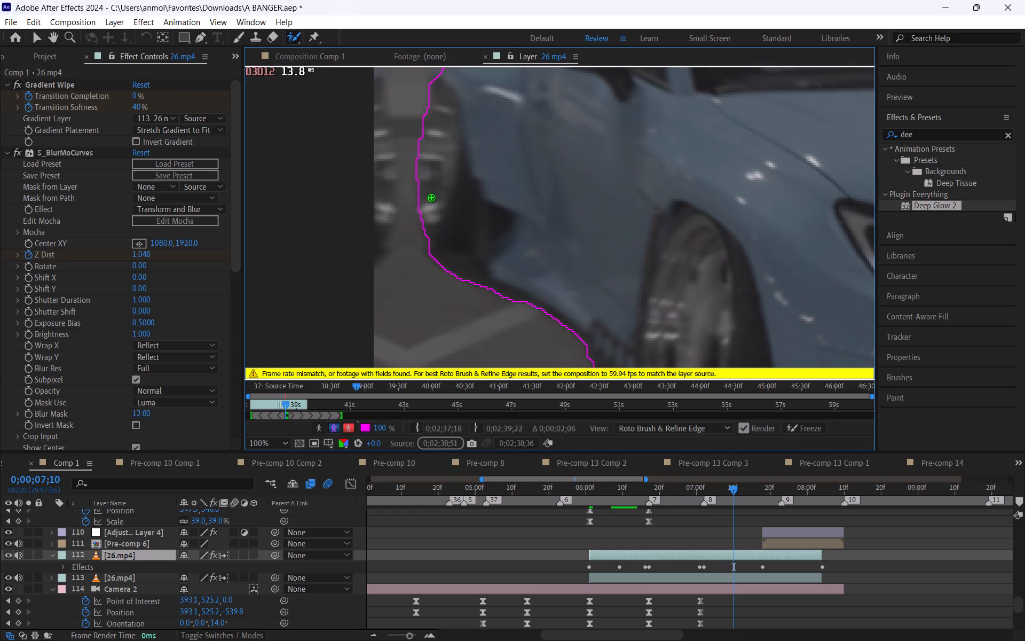
# Add the upper edge of the car's rear fender to the selection with a short Roto Brush foreground stroke.
pyautogui.press('space')
pyautogui.press('space')
pyautogui.press('space')
pyautogui.press('space')
pyautogui.press('space')
pyautogui.press('space')
pyautogui.press('space')
pyautogui.press('space')
pyautogui.press('space')
pyautogui.press('space')
pyautogui.press('space')
pyautogui.press('space')
pyautogui.press('space')
pyautogui.press('space')
pyautogui.press('space')
pyautogui.press('space')
pyautogui.press('space')
pyautogui.press('space')
pyautogui.press('space')
pyautogui.press('space')
pyautogui.moveTo(510, 120); pyautogui.dragTo(424, 276)
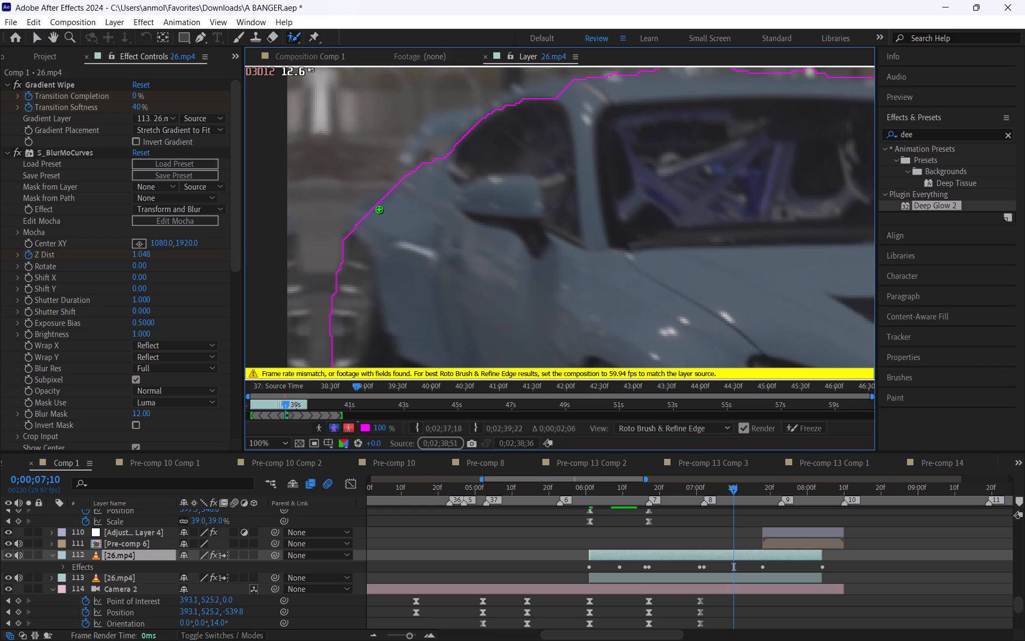
pyautogui.moveTo(377, 209); pyautogui.dragTo(350, 232)
# Add the roof edge above the car's side window to the selection with a Roto Brush foreground stroke.
pyautogui.press('space')
pyautogui.press('space')
pyautogui.press('space')
pyautogui.press('space')
pyautogui.press('space')
pyautogui.press('space')
pyautogui.moveTo(621, 140); pyautogui.dragTo(472, 215)
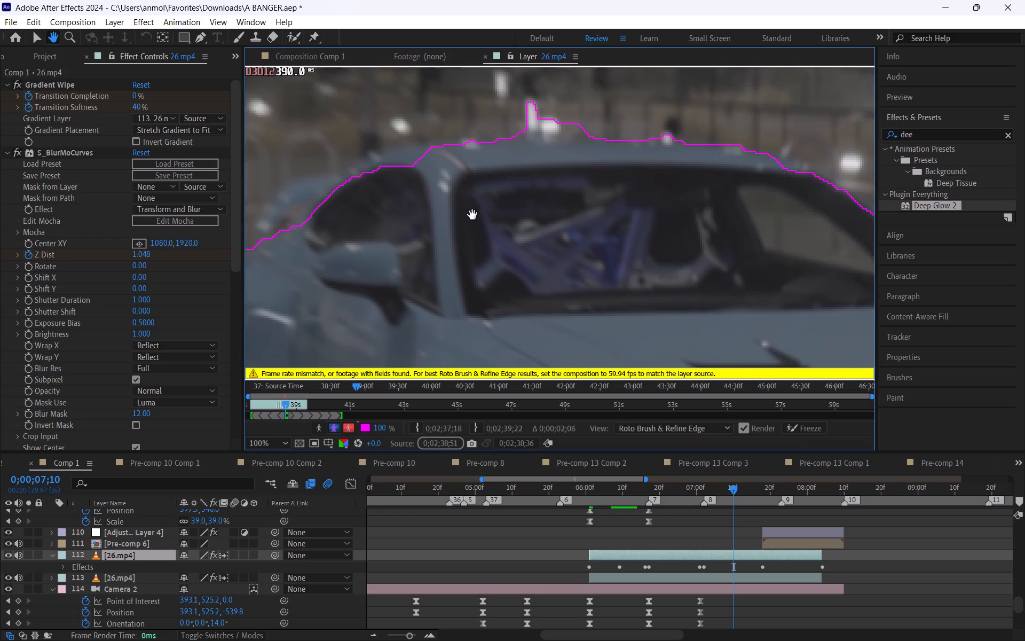
pyautogui.moveTo(472, 215); pyautogui.dragTo(455, 240)
pyautogui.moveTo(424, 183); pyautogui.dragTo(352, 199)
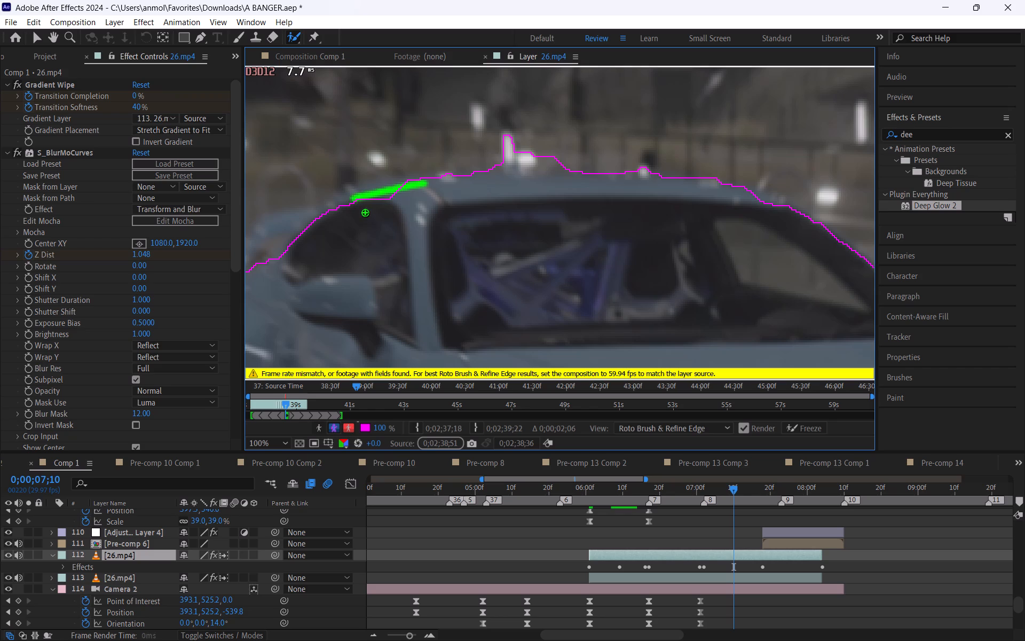
# Add the car's rear spoiler with Roto Brush foreground strokes and exclude the gap beneath it with a background stroke.
pyautogui.press('space')
pyautogui.press('space')
pyautogui.press('space')
pyautogui.press('space')
pyautogui.press('space')
pyautogui.moveTo(367, 213); pyautogui.dragTo(711, 205)
pyautogui.moveTo(688, 199); pyautogui.dragTo(599, 223)
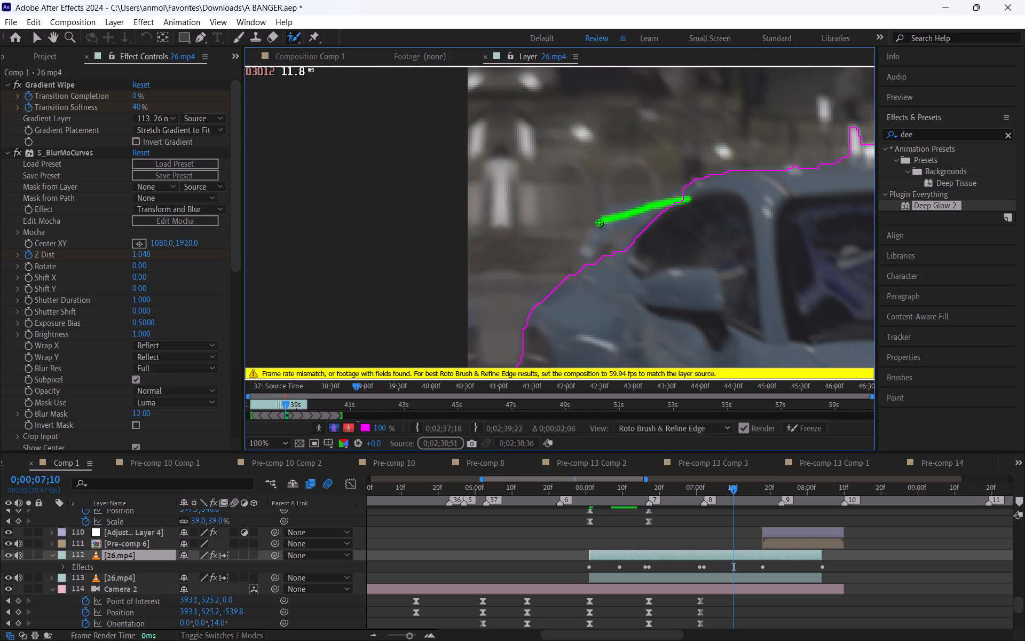
pyautogui.moveTo(599, 223); pyautogui.dragTo(586, 253)
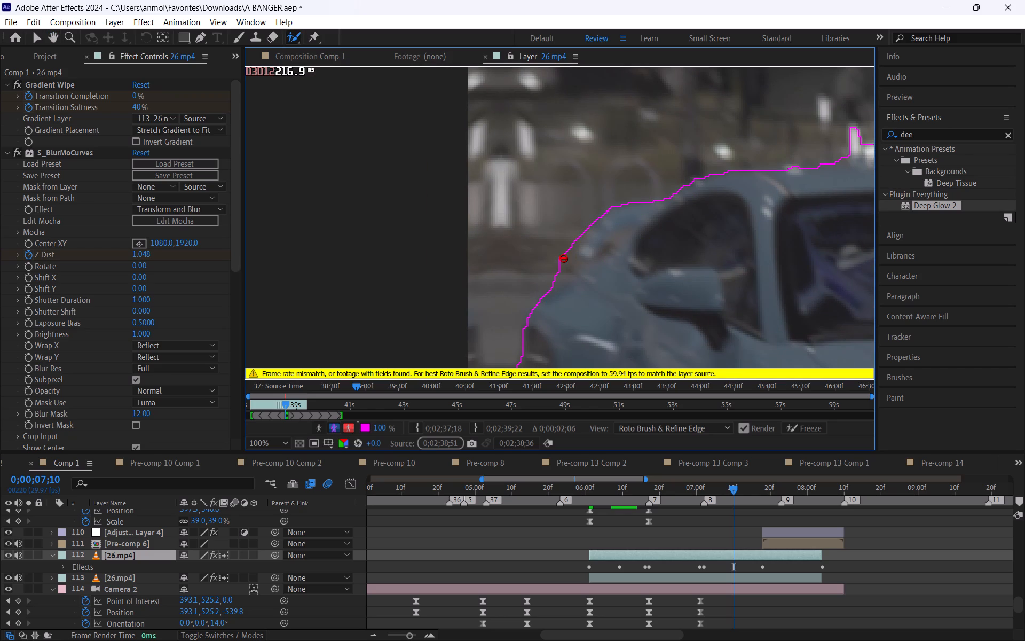
pyautogui.keyDown('alt'); pyautogui.moveTo(552, 267); pyautogui.dragTo(618, 229); pyautogui.keyUp('alt')
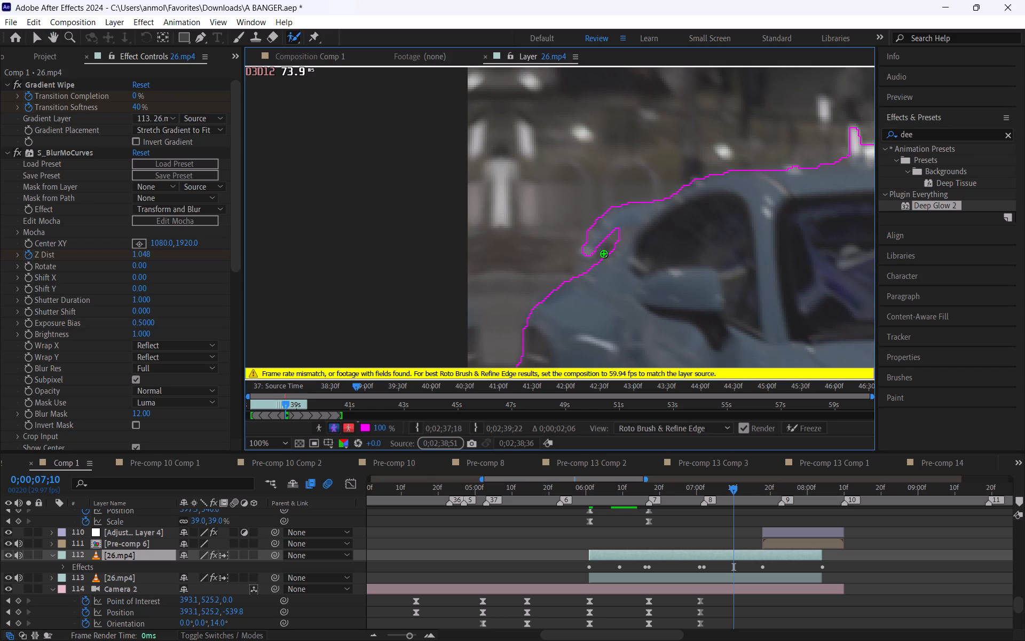
# Exclude the bright lights above the middle of the car's roof with Roto Brush background strokes.
pyautogui.press('space')
pyautogui.press('space')
pyautogui.press('space')
pyautogui.press('space')
pyautogui.press('space')
pyautogui.press('space')
pyautogui.press('space')
pyautogui.press('space')
pyautogui.press('space')
pyautogui.press('space')
pyautogui.press('space')
pyautogui.press('space')
pyautogui.press('space')
pyautogui.press('space')
pyautogui.press('space')
pyautogui.press('space')
pyautogui.press('space')
pyautogui.press('space')
pyautogui.press('space')
pyautogui.press('space')
pyautogui.moveTo(668, 226); pyautogui.dragTo(380, 293)
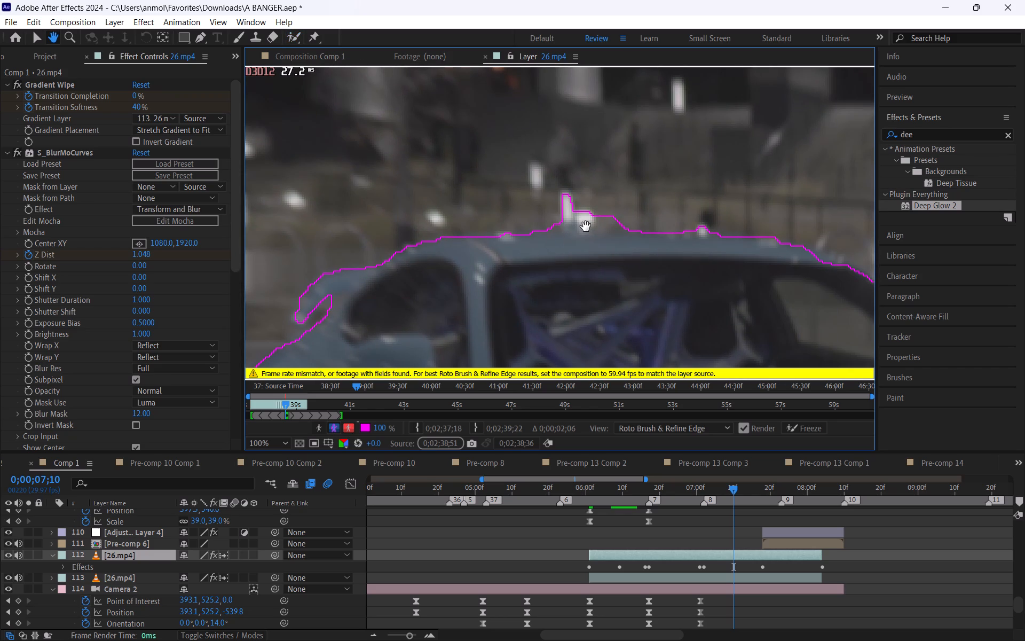
pyautogui.keyDown('alt'); pyautogui.moveTo(556, 213); pyautogui.dragTo(632, 205); pyautogui.keyUp('alt')
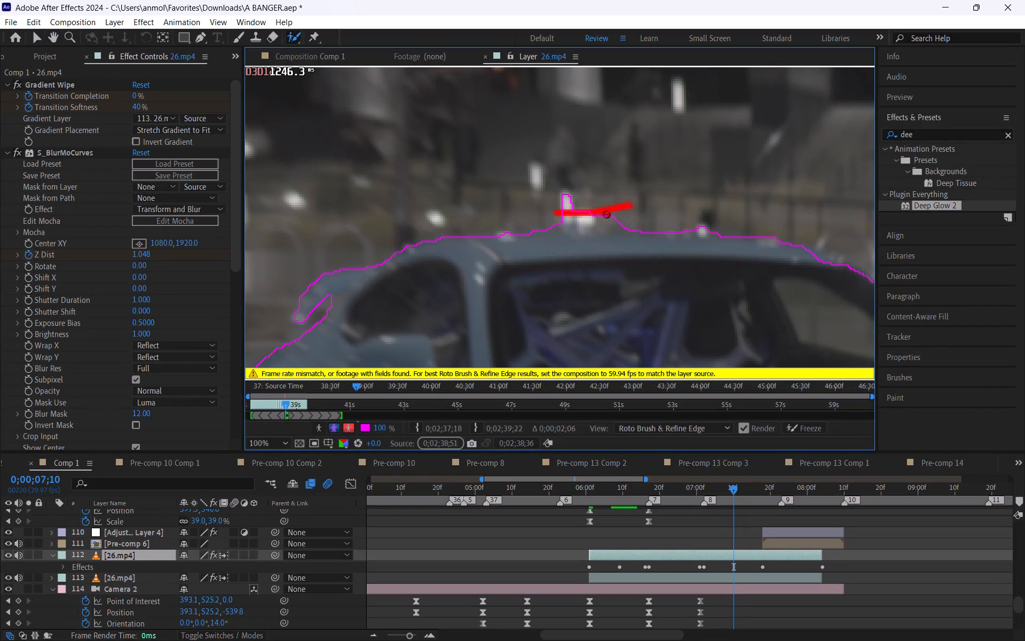
pyautogui.keyDown('alt'); pyautogui.moveTo(552, 224); pyautogui.dragTo(584, 222); pyautogui.keyUp('alt')
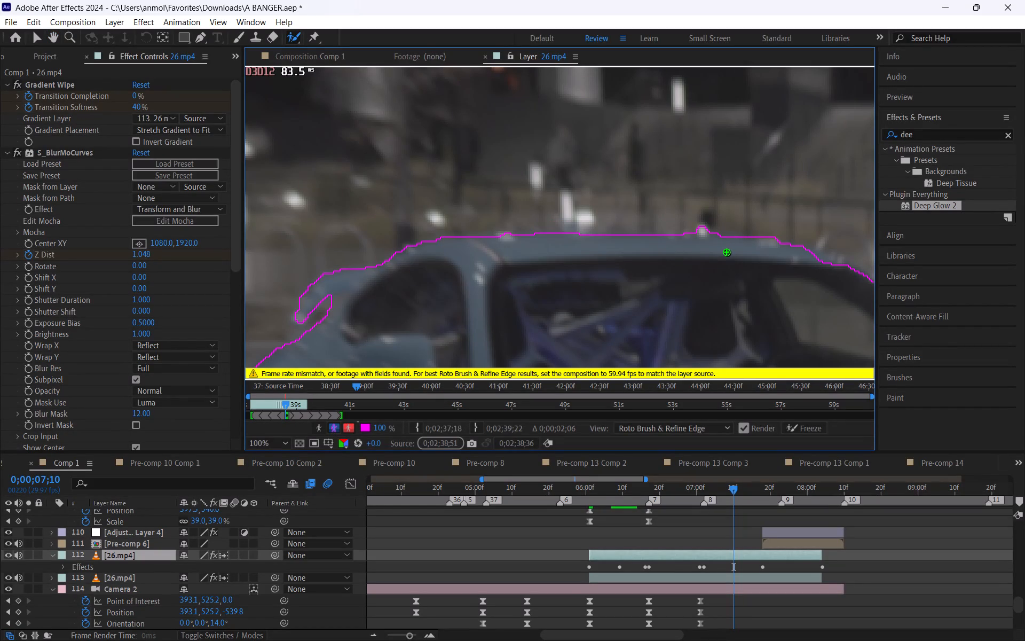
# Exclude the ground shadow beneath the car's near front wheel with Roto Brush background strokes.
pyautogui.scroll(-2, 727, 253)
pyautogui.press('space')
pyautogui.press('space')
pyautogui.press('space')
pyautogui.press('space')
pyautogui.press('space')
pyautogui.press('space')
pyautogui.press('space')
pyautogui.press('space')
pyautogui.press('space')
pyautogui.press('space')
pyautogui.press('space')
pyautogui.press('space')
pyautogui.press('space')
pyautogui.press('space')
pyautogui.press('space')
pyautogui.press('space')
pyautogui.press('space')
pyautogui.press('space')
pyautogui.press('space')
pyautogui.press('space')
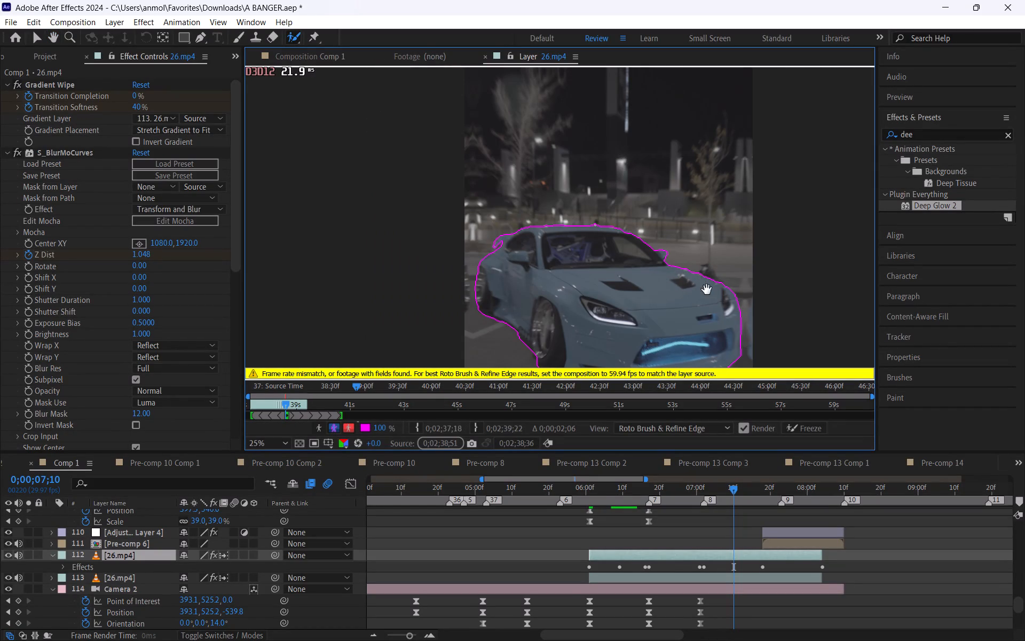
pyautogui.moveTo(704, 287); pyautogui.dragTo(665, 202)
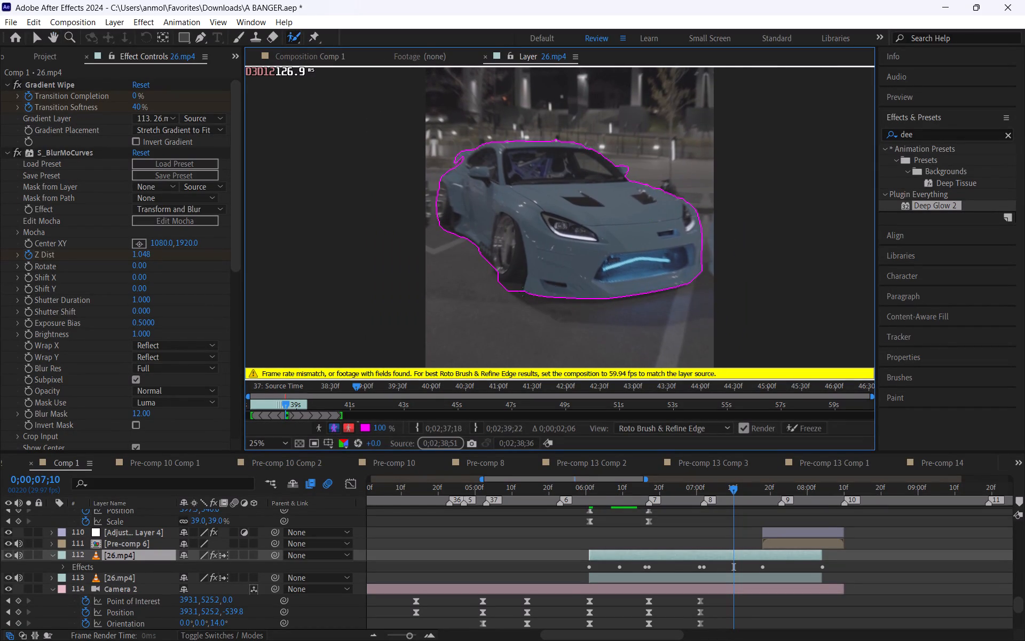
pyautogui.scroll(1, 523, 292)
pyautogui.press('space')
pyautogui.moveTo(529, 307); pyautogui.dragTo(570, 211)
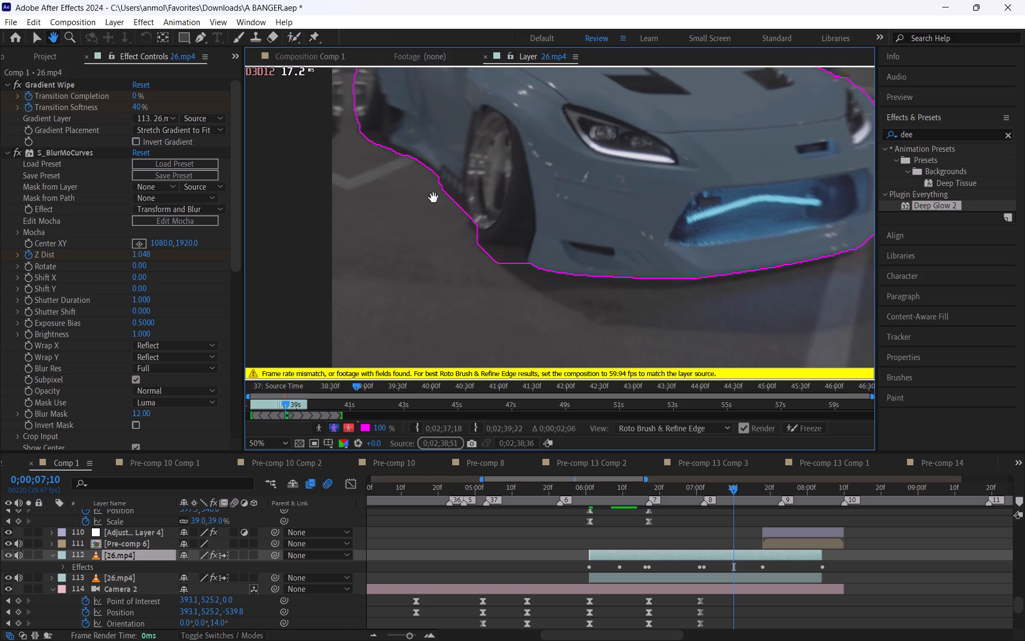
pyautogui.click(294, 35)
pyautogui.keyDown('alt'); pyautogui.moveTo(507, 268); pyautogui.dragTo(508, 268); pyautogui.keyUp('alt')
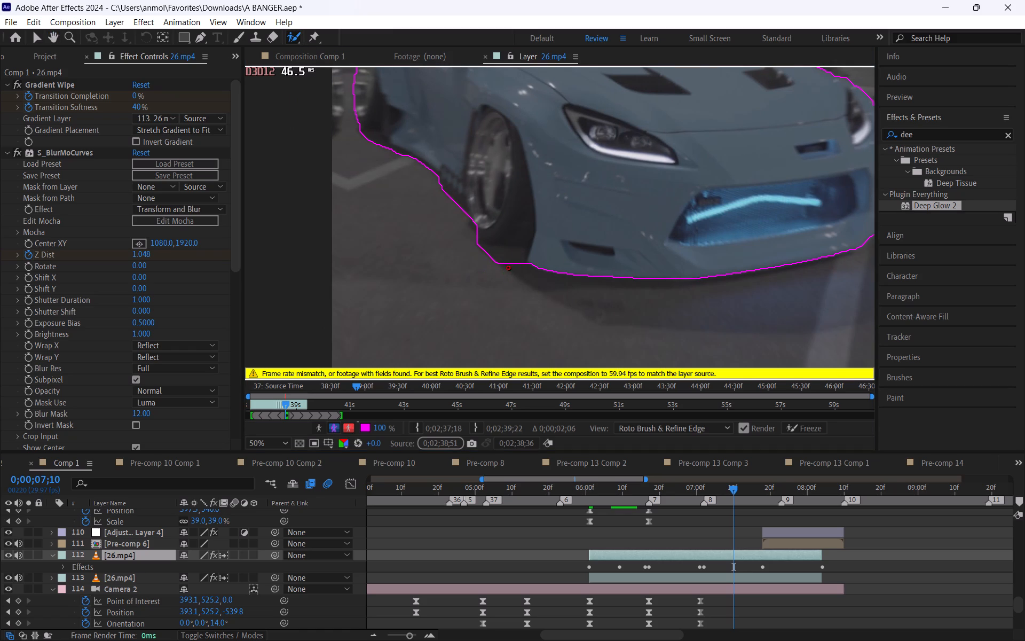
pyautogui.keyDown('alt'); pyautogui.moveTo(508, 268); pyautogui.dragTo(485, 252); pyautogui.keyUp('alt')
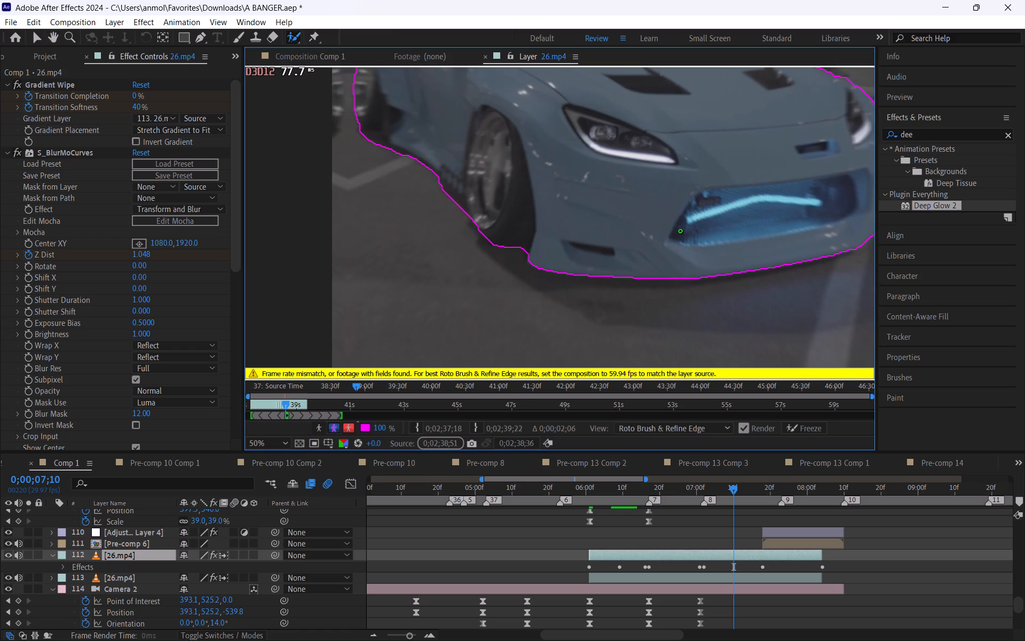
# Freeze the Roto Brush & Refine Edge propagation for the 26.mp4 layer.
pyautogui.scroll(-1, 681, 233)
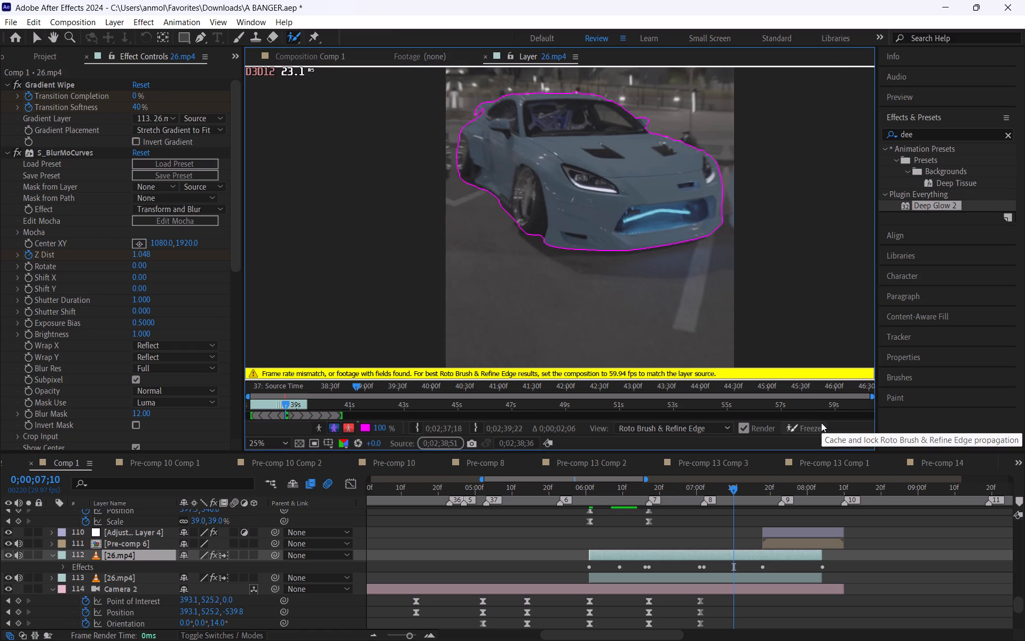
pyautogui.click(821, 423)
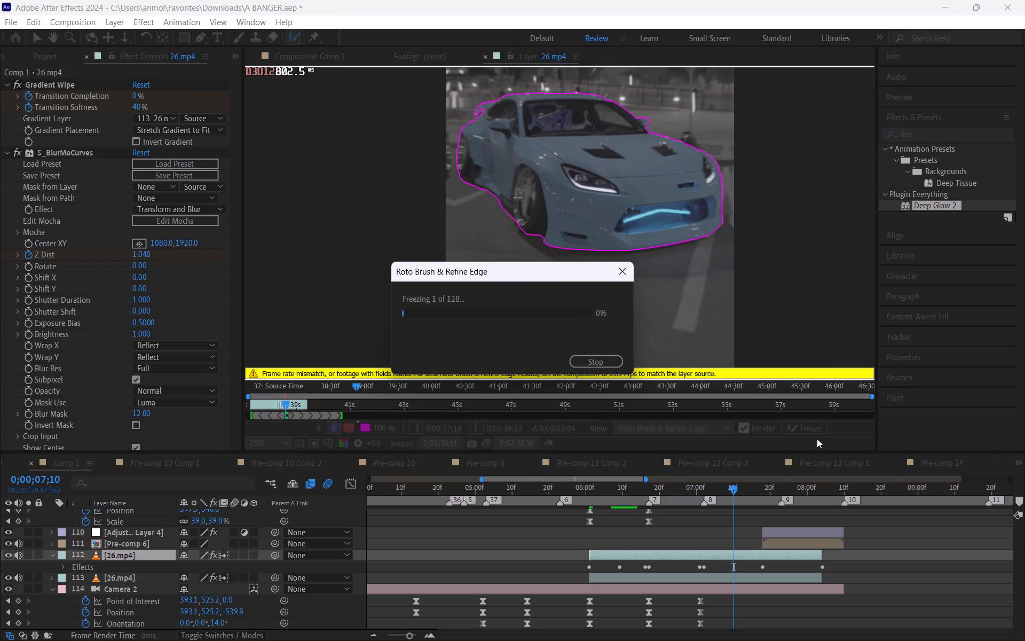